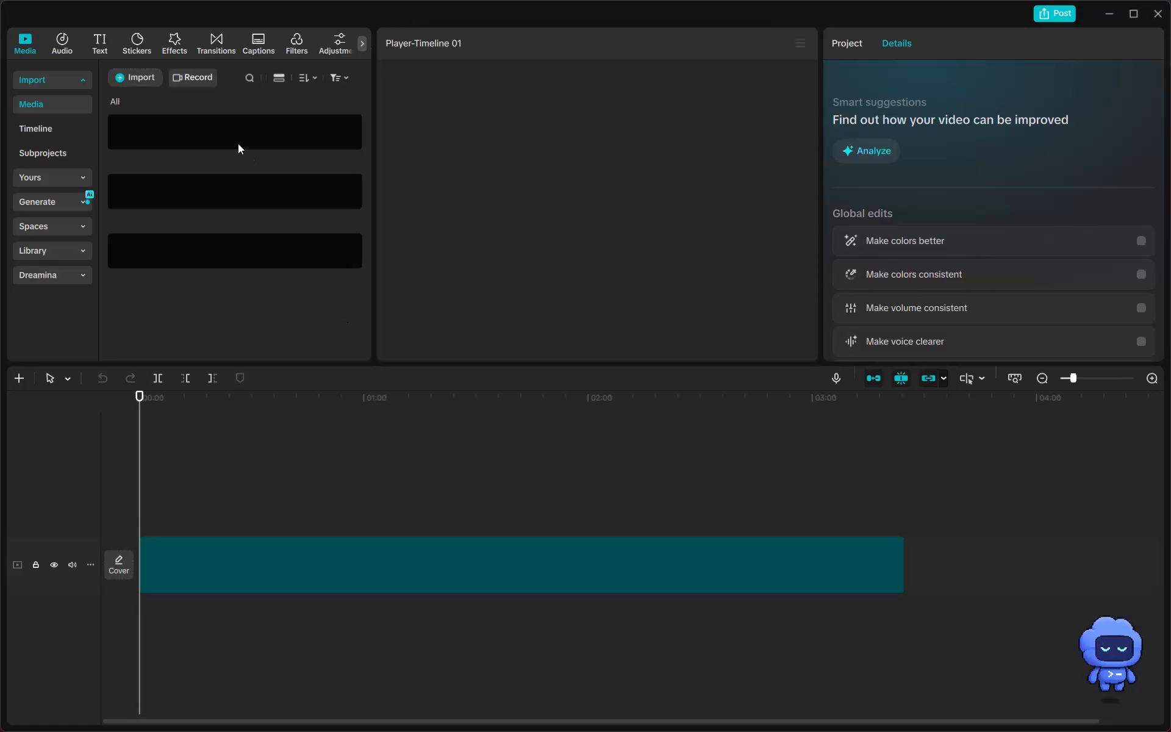
Dismiss the missing-media prompt without relinking the lost files.
{"action": "left_click", "coordinate": [856, 566]}
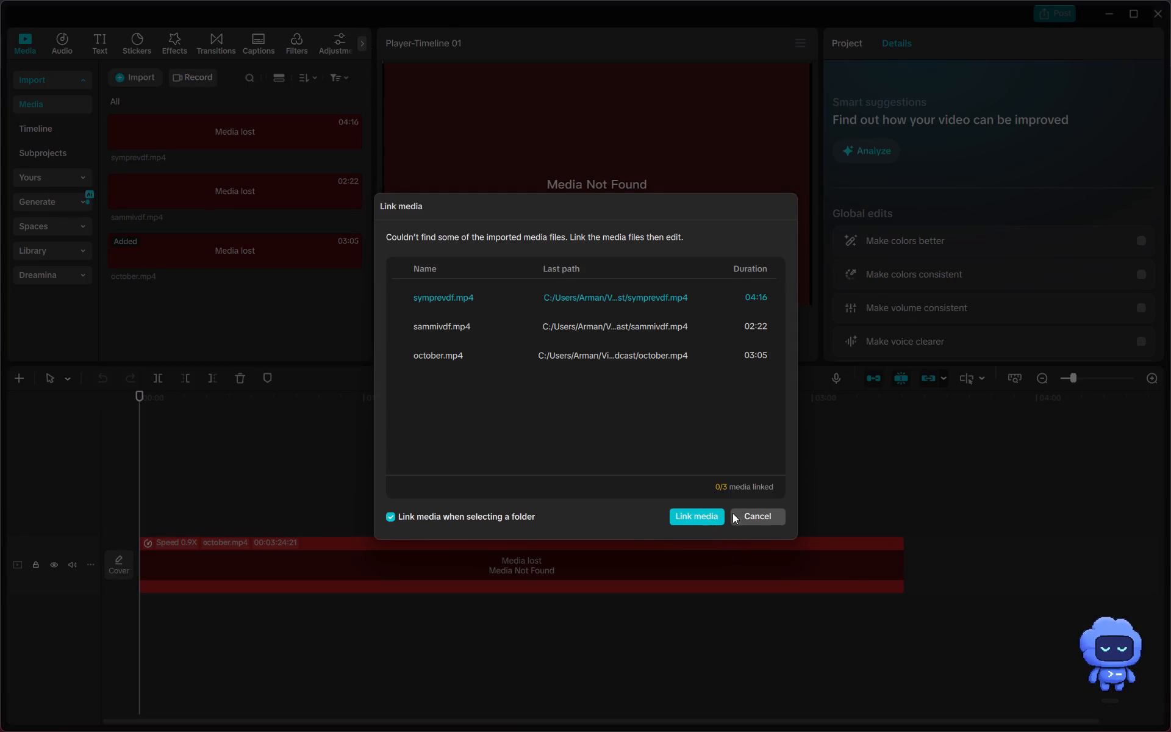
{"action": "left_click", "coordinate": [756, 512]}
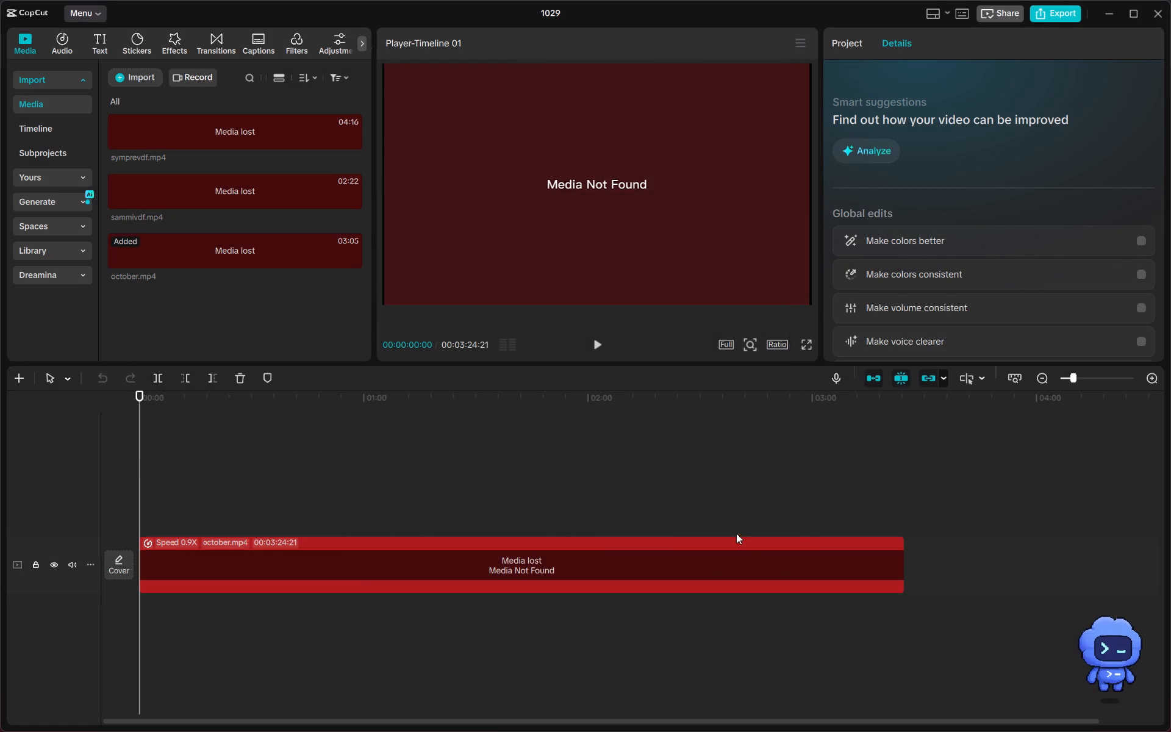
Import the image cosmik_lofi_cinematic_2752x1168 and the Sammi Meri Waar acoustic audio file from the Downloads folder.
{"action": "left_click", "coordinate": [141, 69]}
{"action": "left_click", "coordinate": [161, 107]}
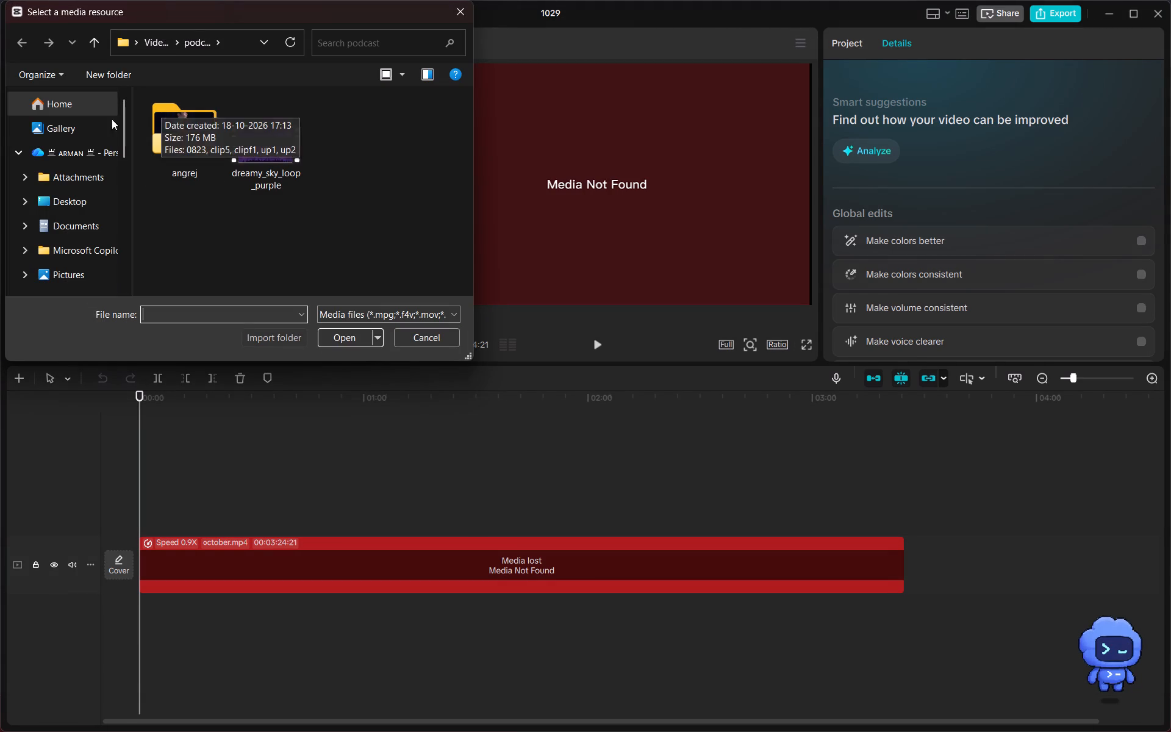
{"action": "scroll", "coordinate": [74, 267], "scroll_direction": "down", "scroll_amount": 1}
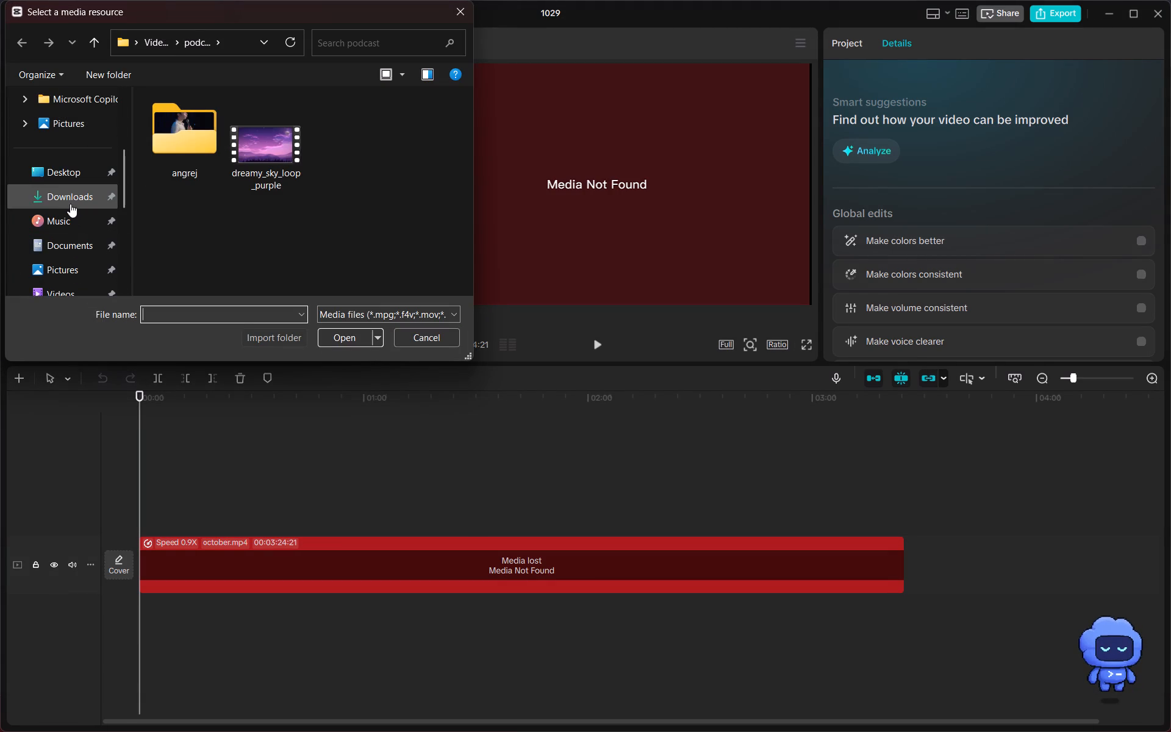
{"action": "left_click", "coordinate": [70, 204]}
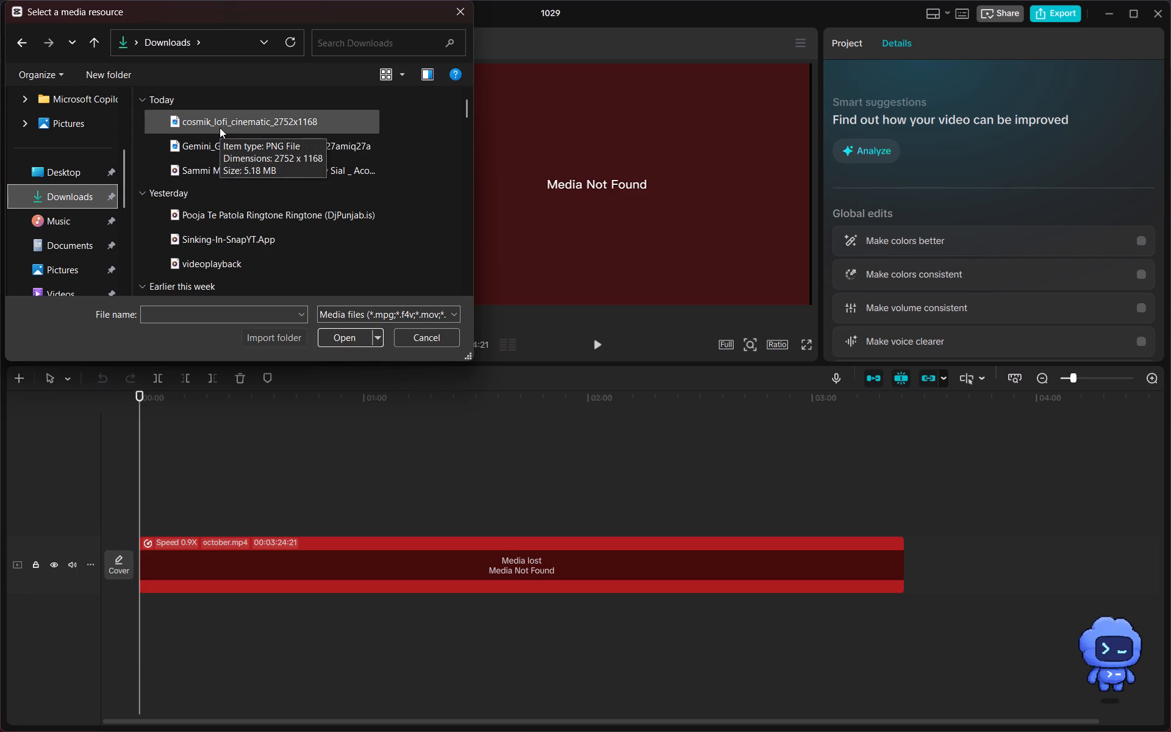
{"action": "left_click", "coordinate": [220, 127]}
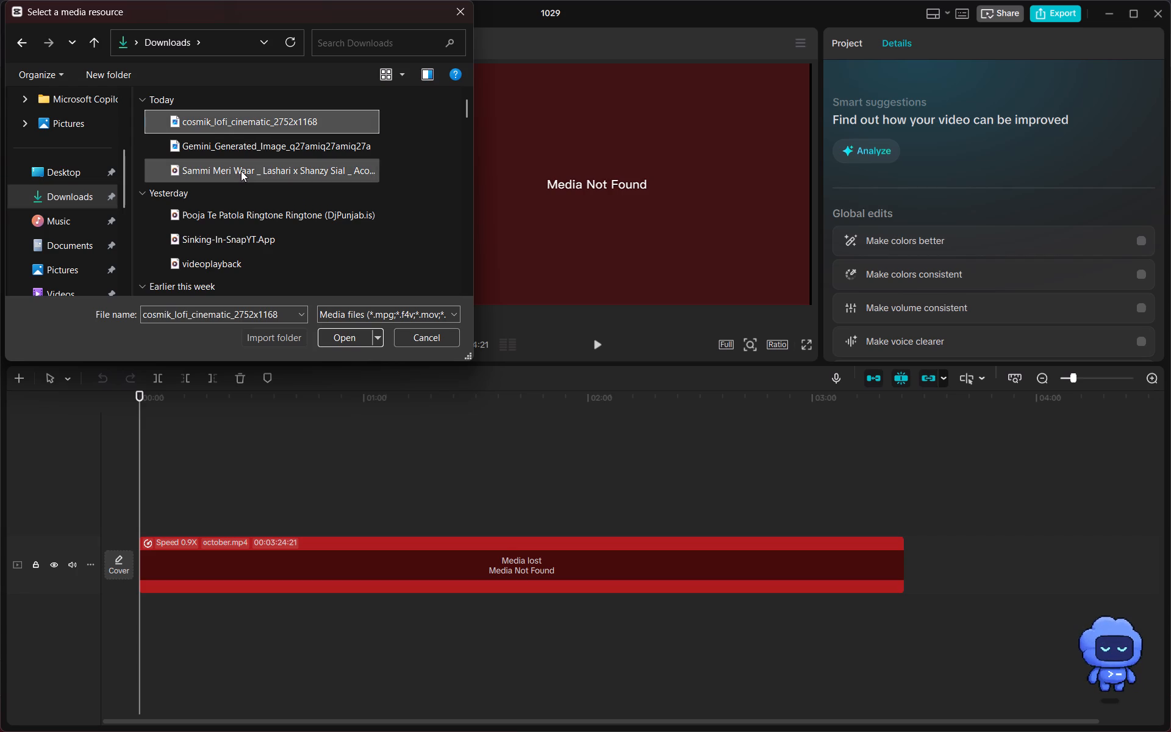
{"action": "left_click", "coordinate": [241, 171], "text": "ctrl"}
{"action": "left_click", "coordinate": [341, 332]}
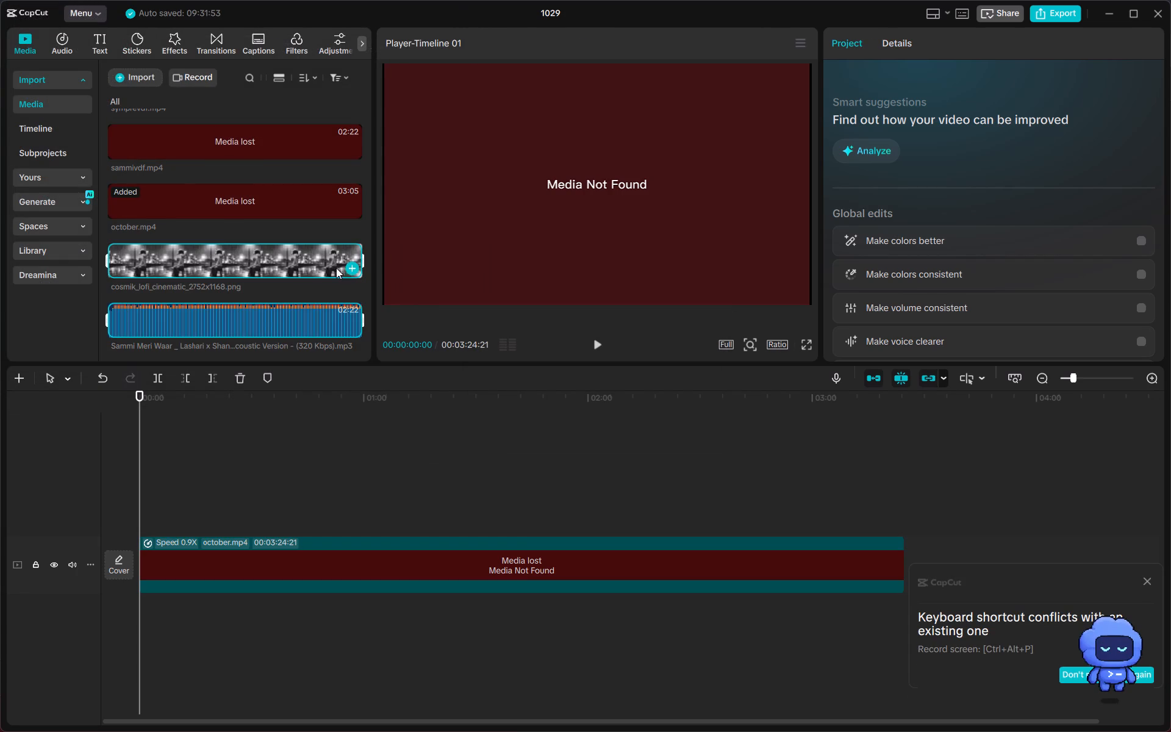
Add the imported cosmik_lofi_cinematic image and the Sammi Meri Waar audio to the start of the timeline.
{"action": "left_click", "coordinate": [351, 268]}
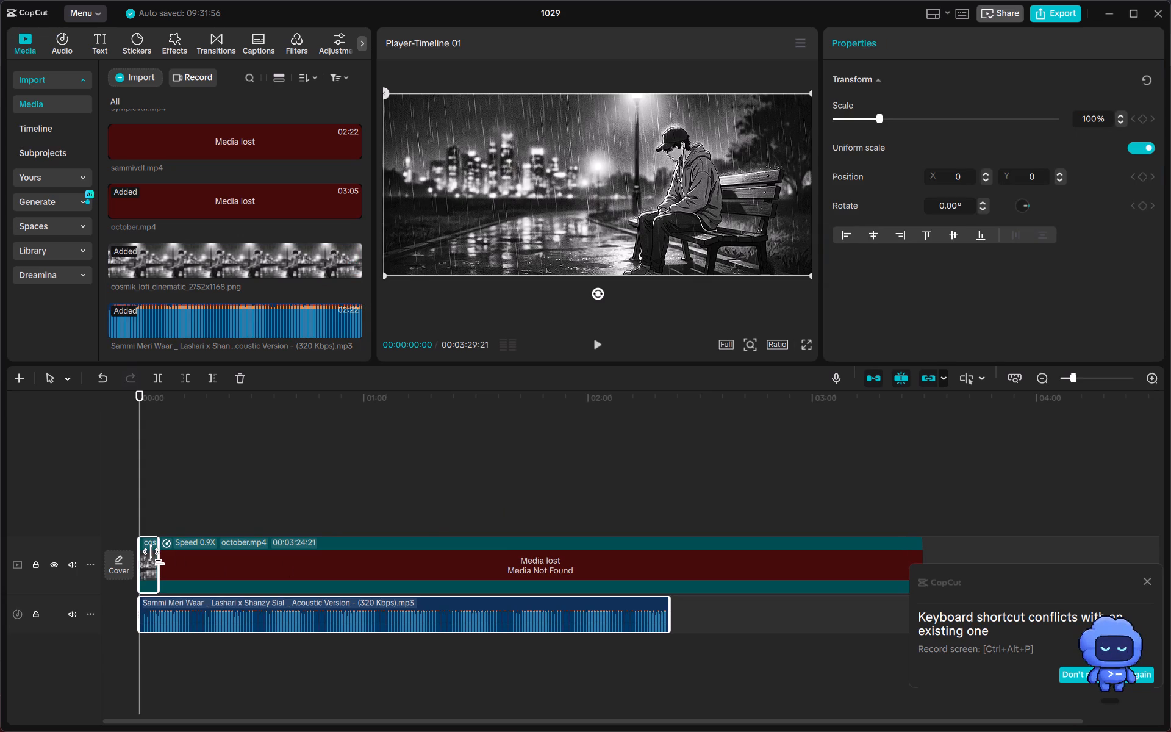
Replace the lost october.mp4 clip on the timeline with the cosmik_lofi_cinematic image, keeping the original video effect.
{"action": "left_click_drag", "start_coordinate": [259, 265], "coordinate": [278, 557]}
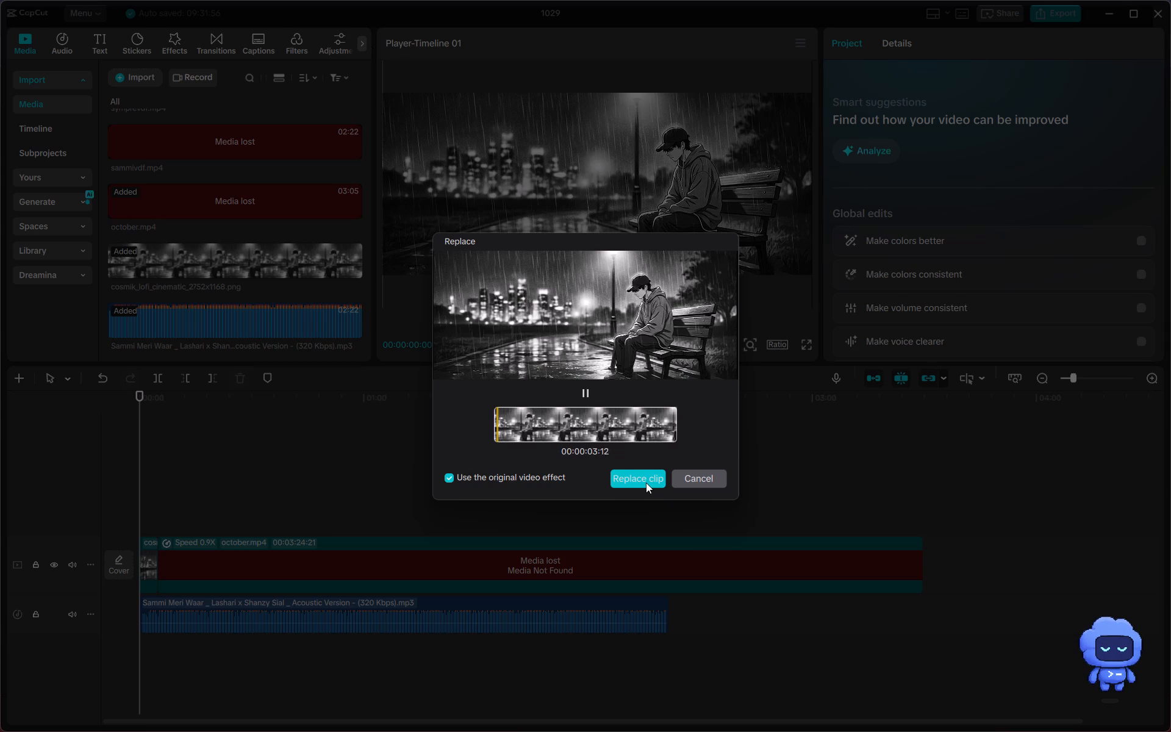
{"action": "left_click", "coordinate": [642, 476]}
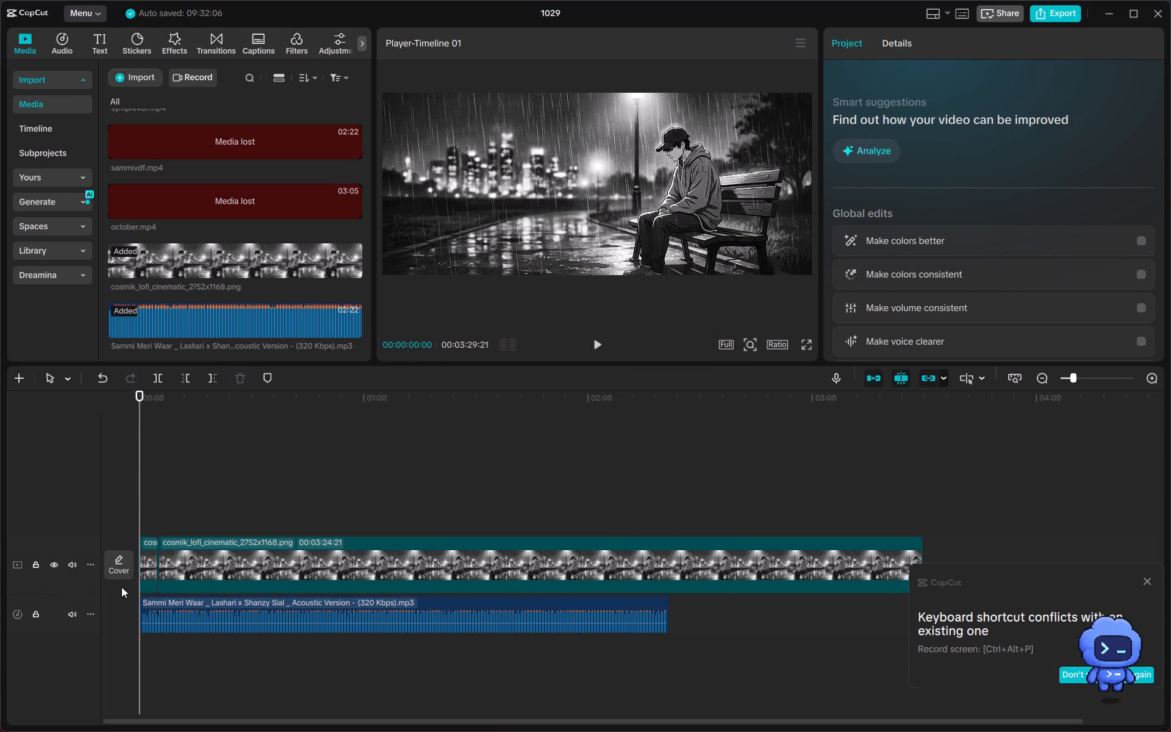
Delete the short duplicate image clip at the start of the main track.
{"action": "left_click", "coordinate": [151, 575]}
{"action": "key", "text": "BackSpace"}
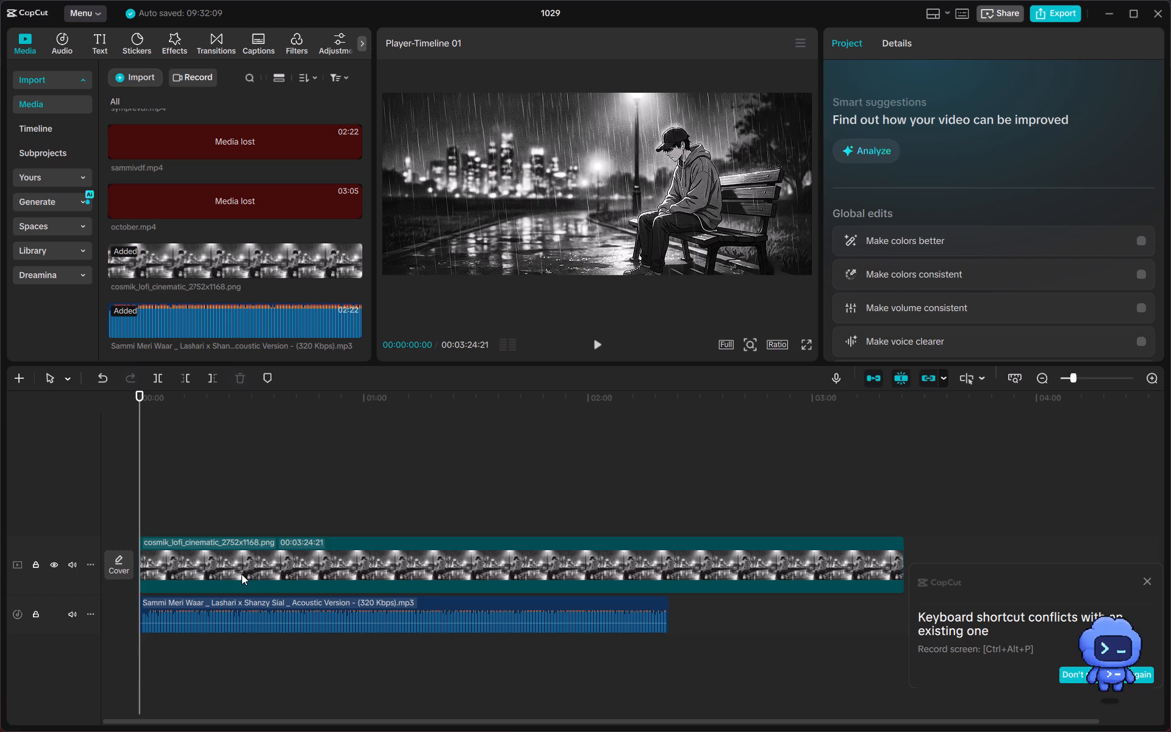
Play the opening seconds of the timeline and return the playhead to the start.
{"action": "key", "text": "space"}
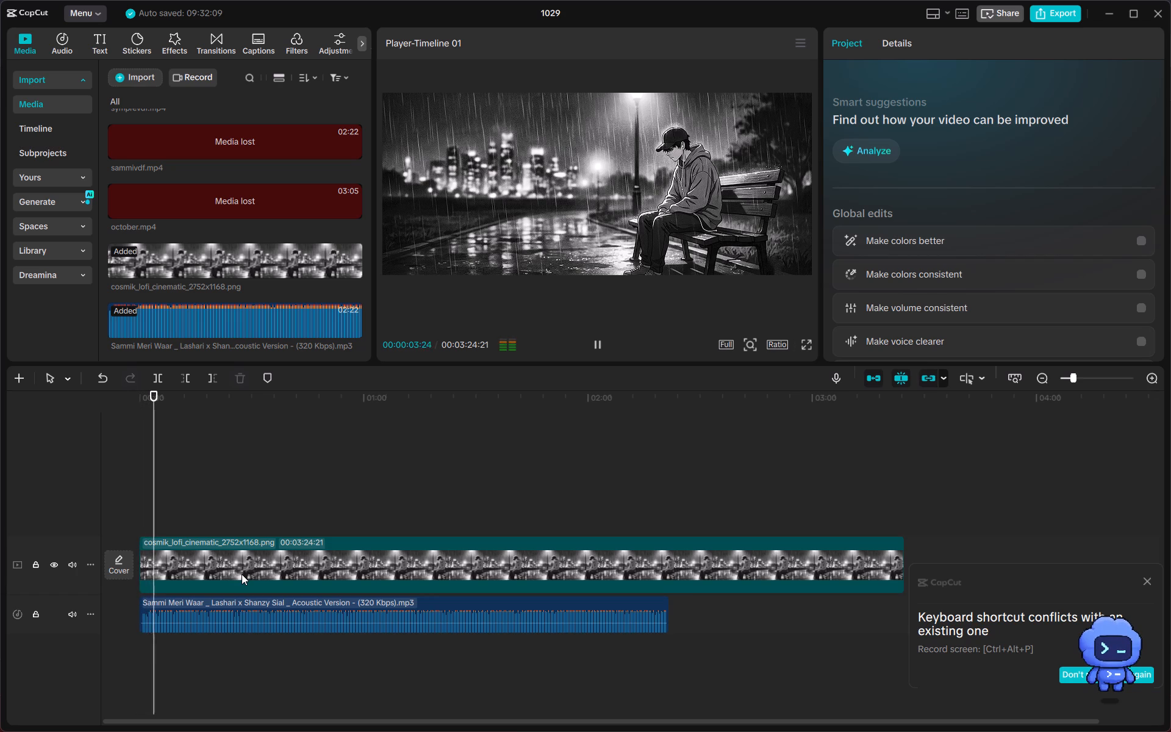
{"action": "key", "text": "space"}
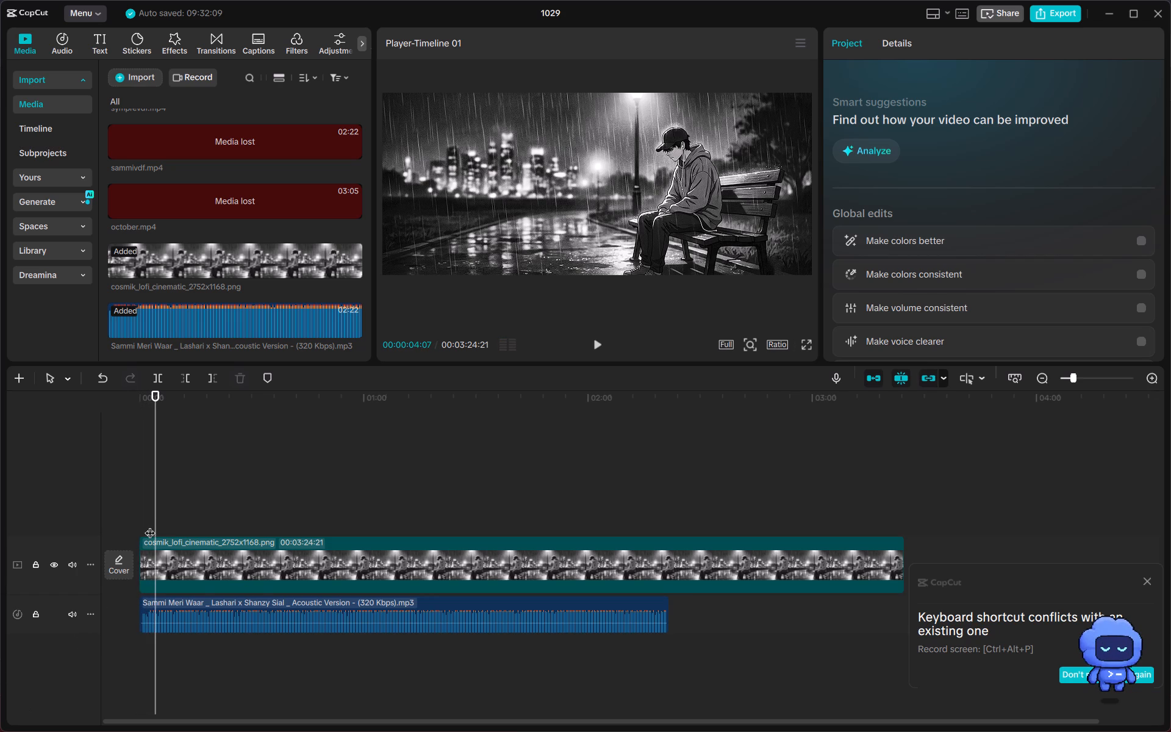
{"action": "left_click_drag", "start_coordinate": [157, 511], "coordinate": [77, 481]}
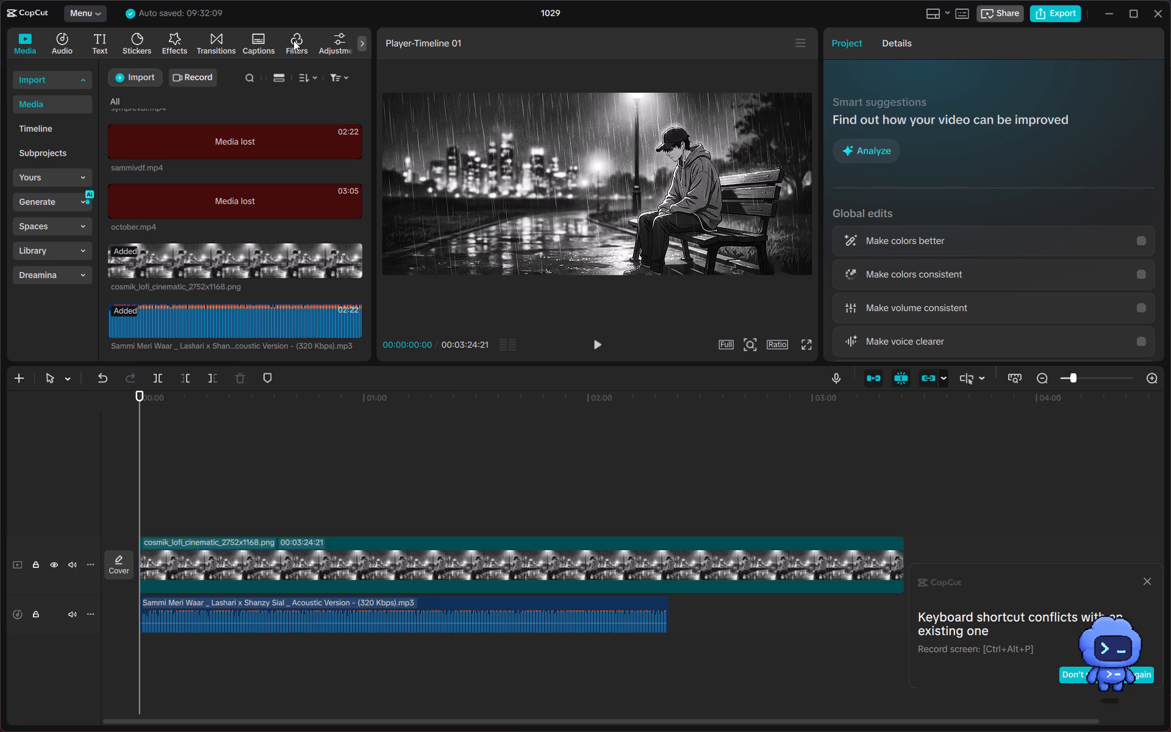
Search the video effects for sparkle and preview Sparkly Star, Silver Sparkles, Sparkle and Active Sparkles on the image.
{"action": "left_click", "coordinate": [293, 40]}
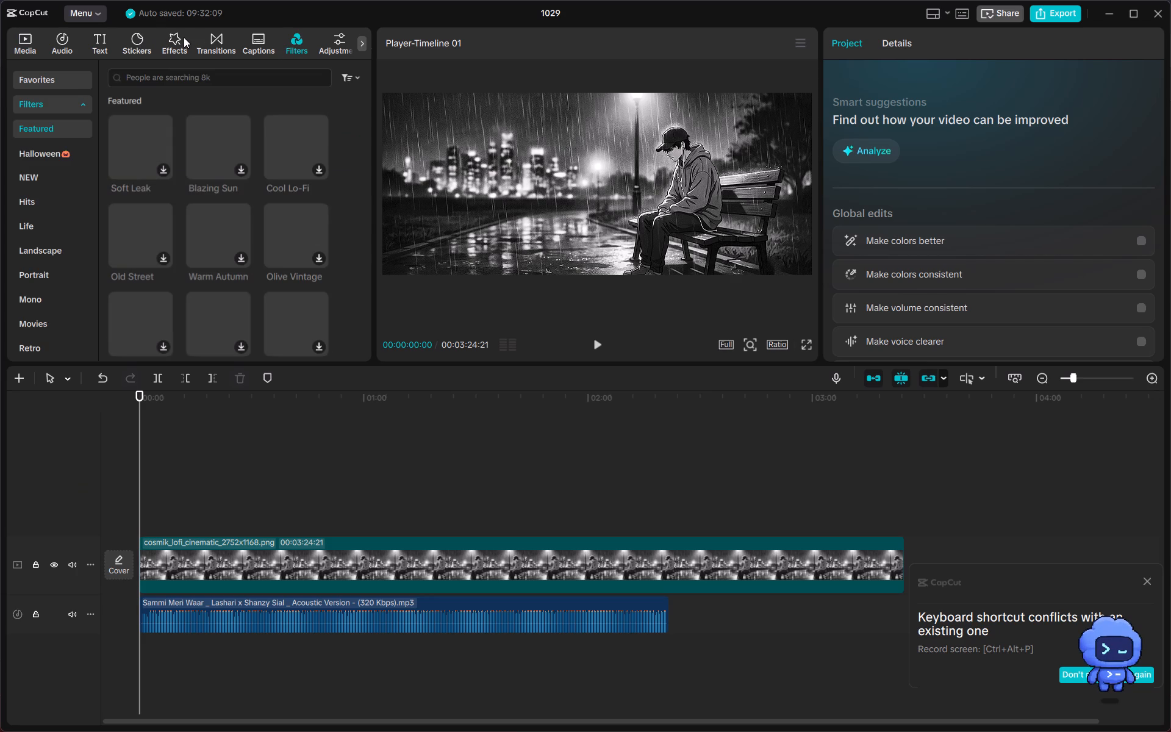
{"action": "left_click", "coordinate": [179, 37]}
{"action": "left_click", "coordinate": [177, 81]}
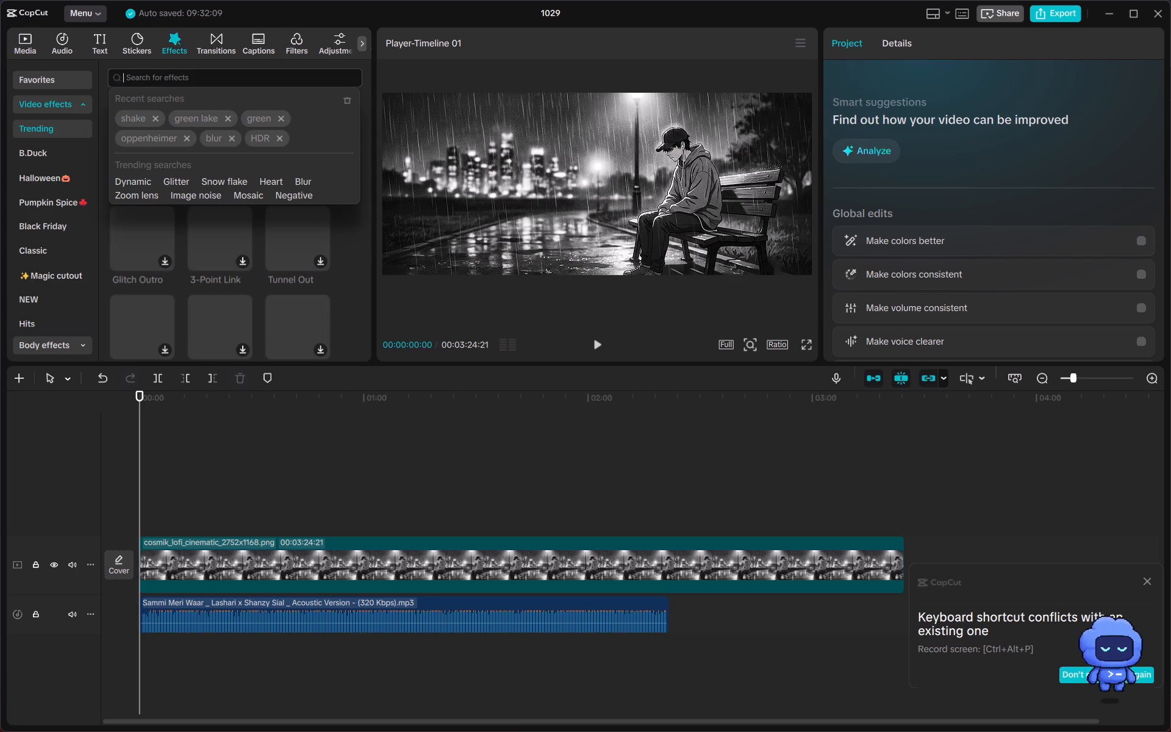
{"action": "type", "text": "sparkl"}
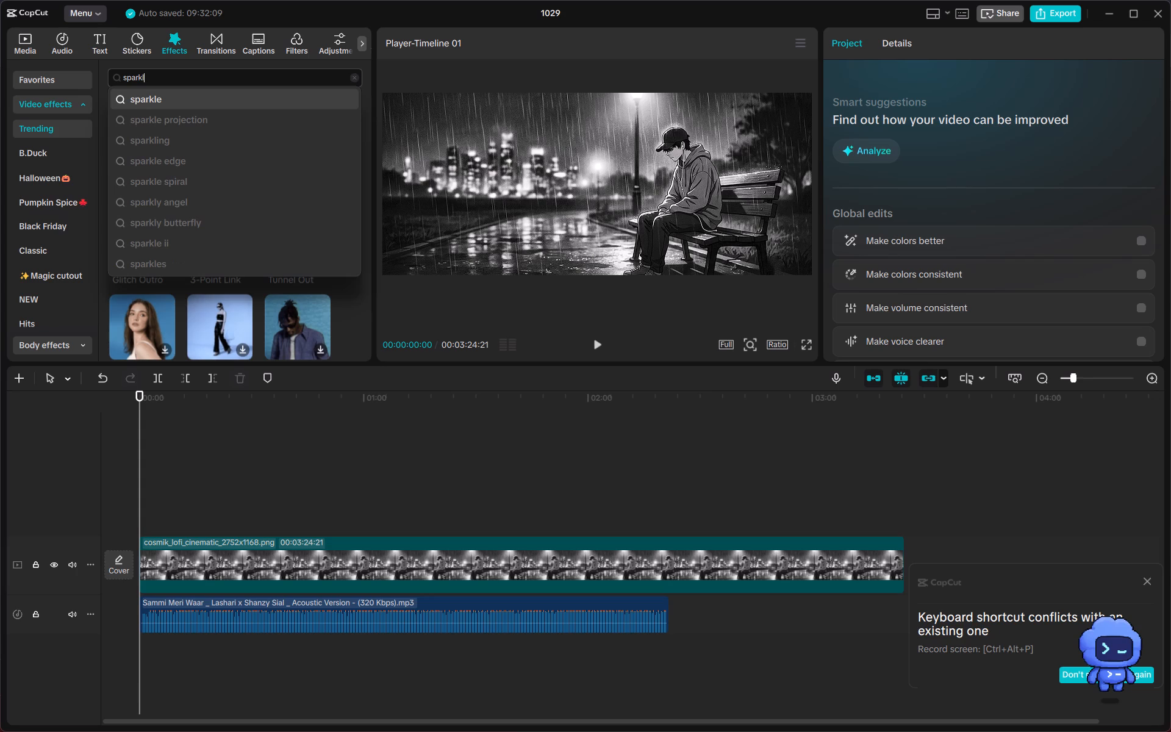
{"action": "left_click", "coordinate": [171, 101]}
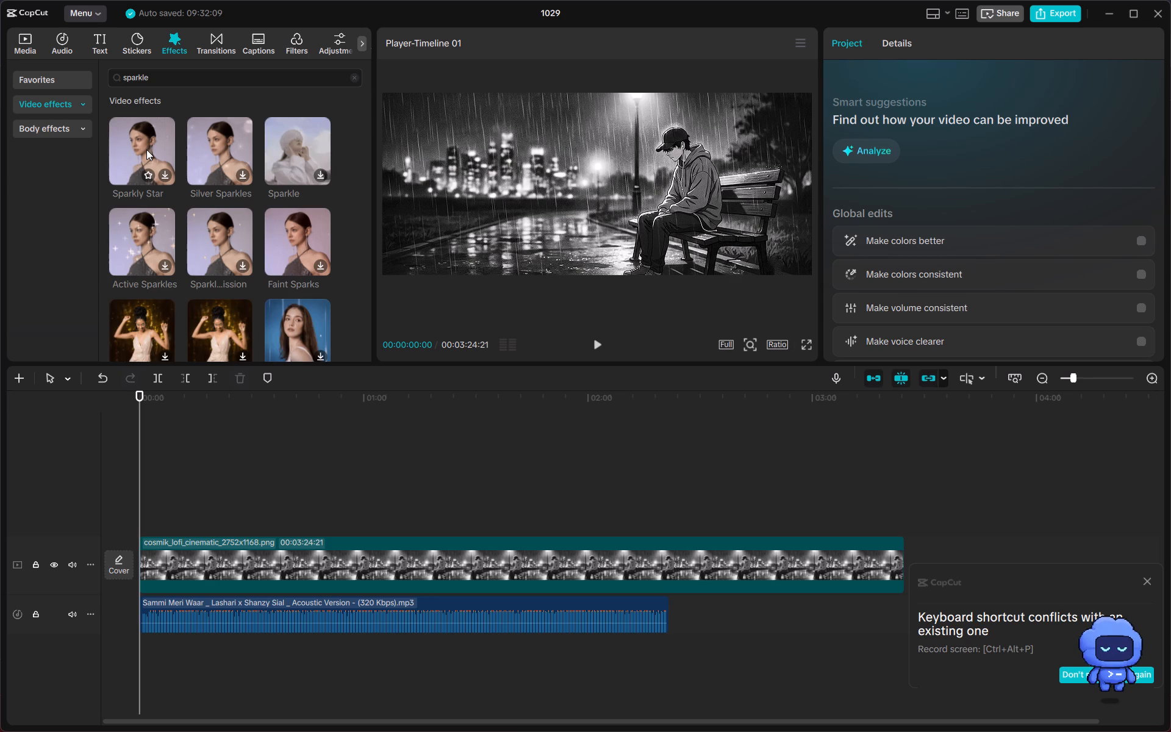
{"action": "double_click", "coordinate": [146, 149]}
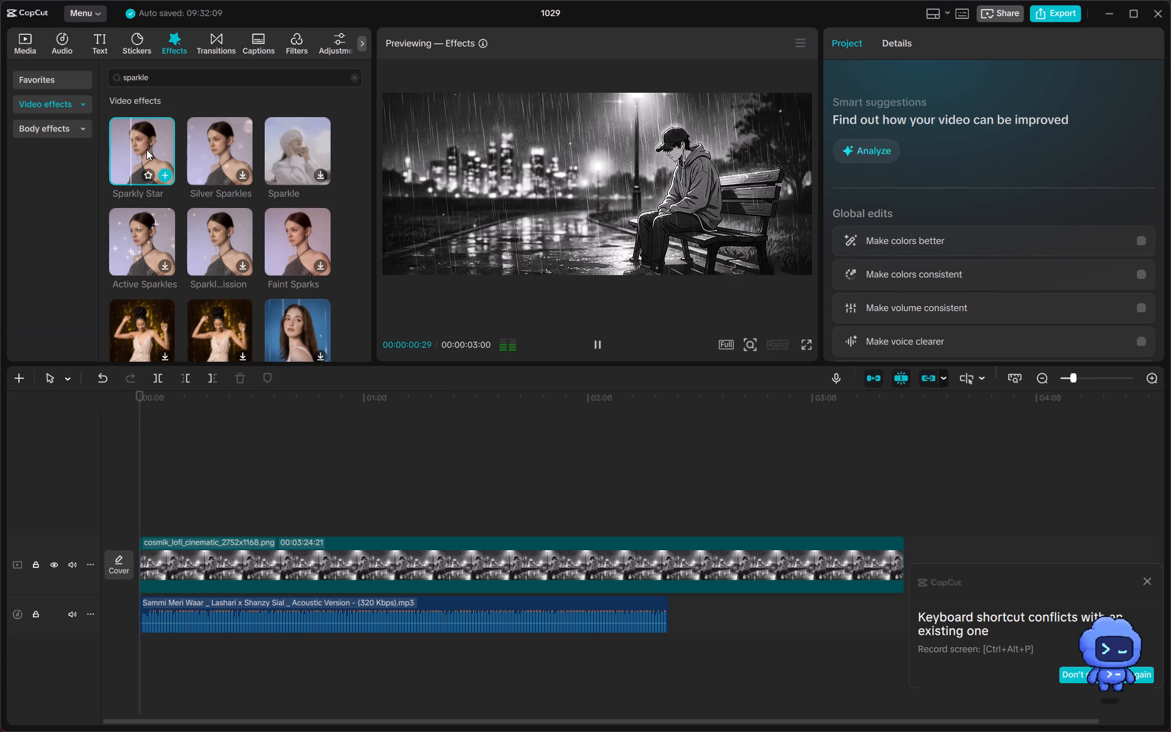
{"action": "double_click", "coordinate": [218, 152]}
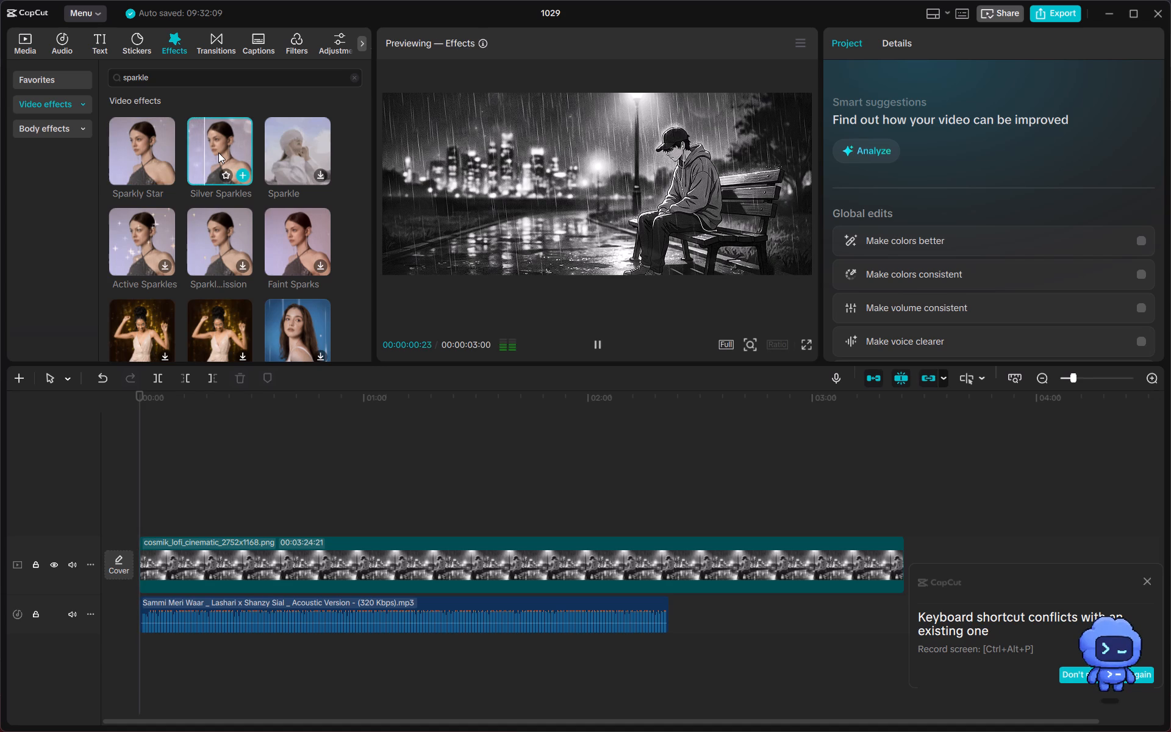
{"action": "double_click", "coordinate": [298, 143]}
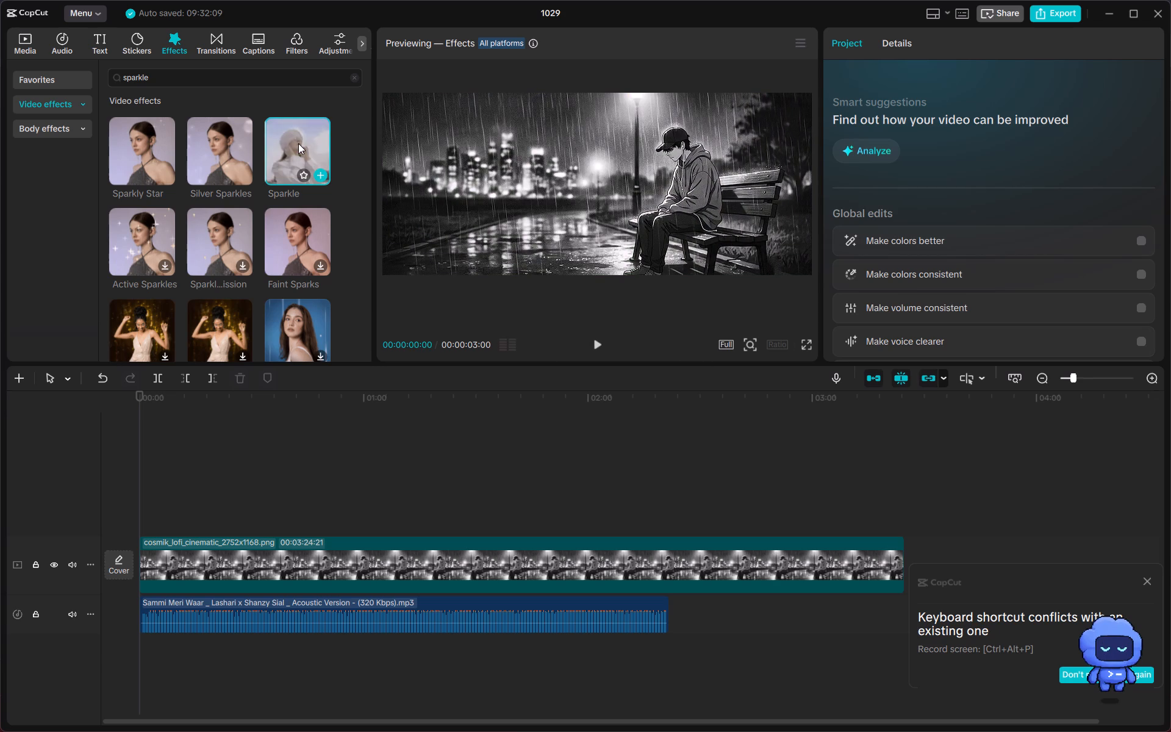
{"action": "double_click", "coordinate": [148, 236]}
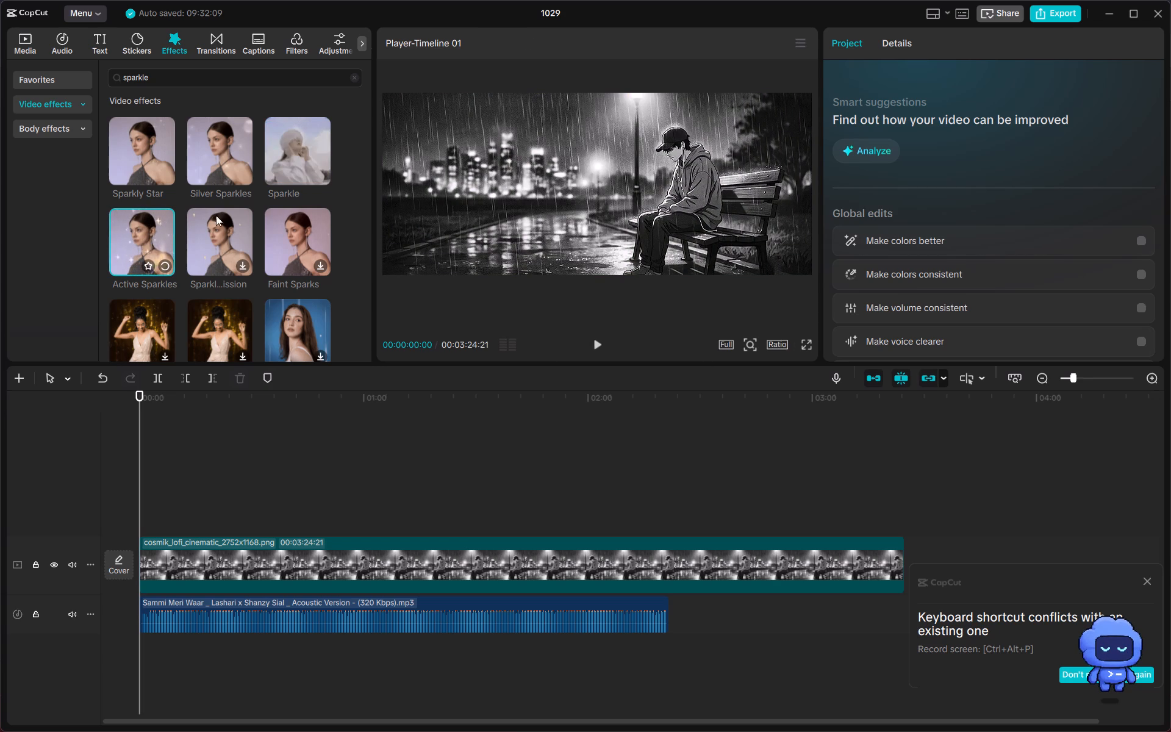
{"action": "left_click", "coordinate": [301, 175]}
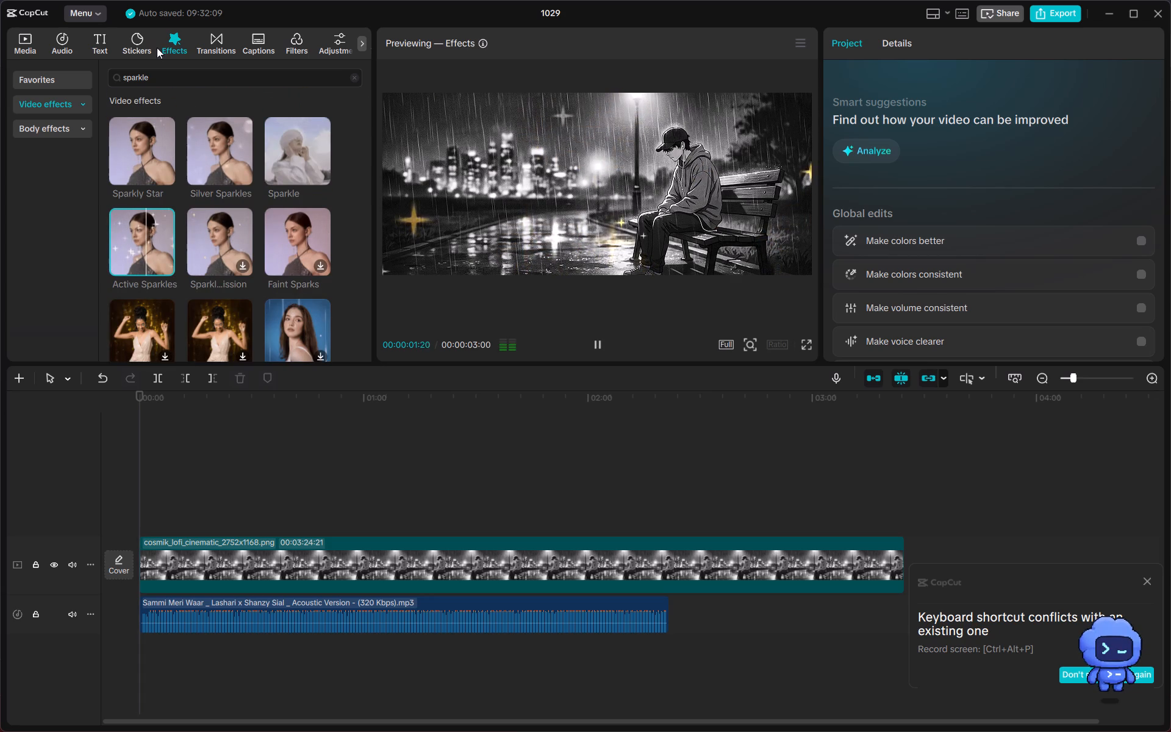
Clear the sparkle search and search the video effects for particles.
{"action": "left_click", "coordinate": [353, 81]}
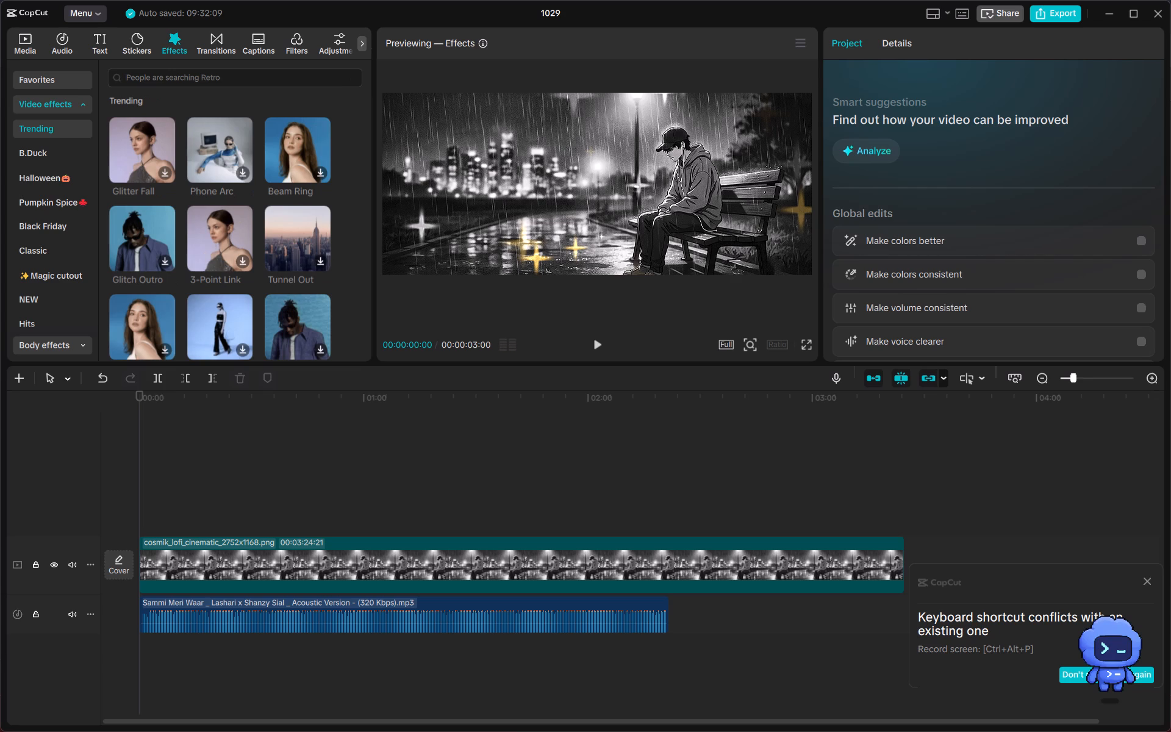
{"action": "type", "text": "part"}
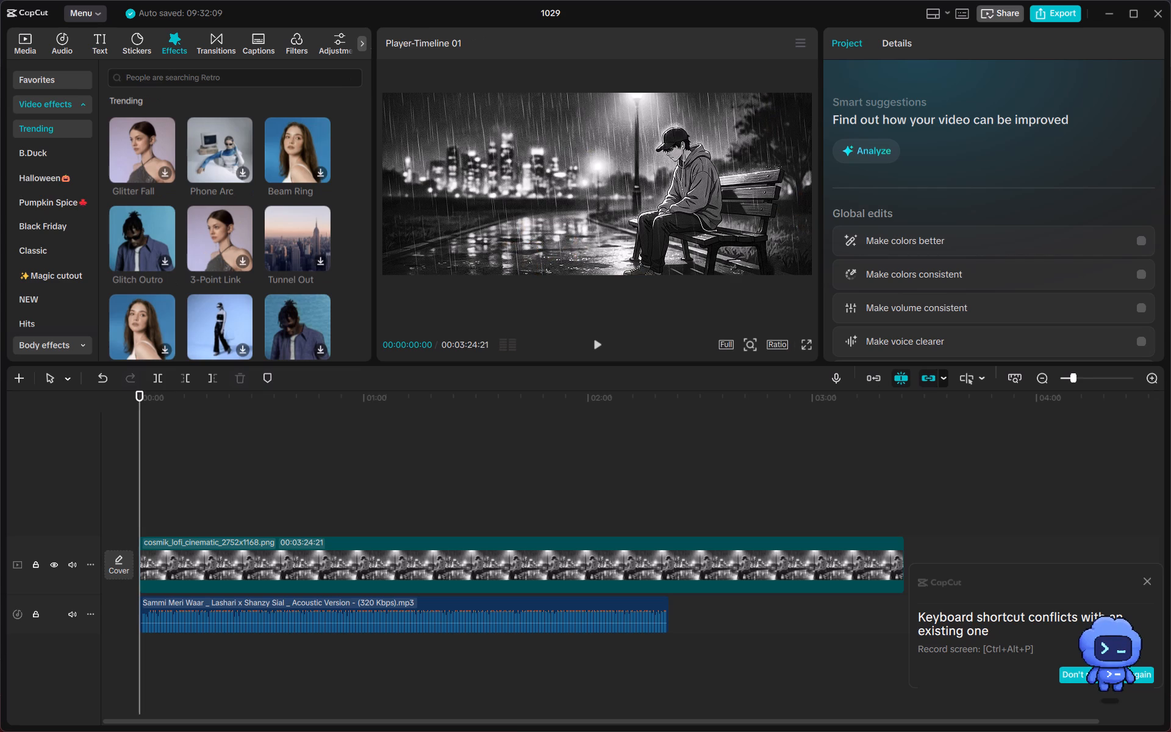
{"action": "left_click", "coordinate": [312, 75]}
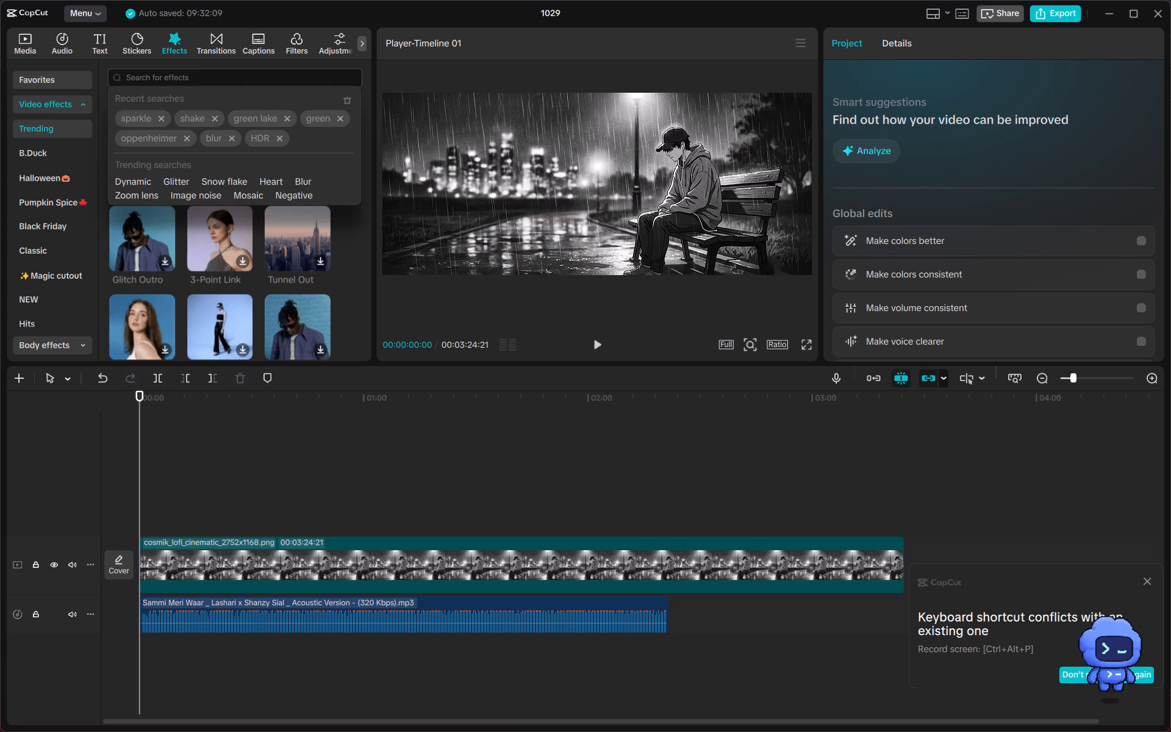
{"action": "type", "text": "part"}
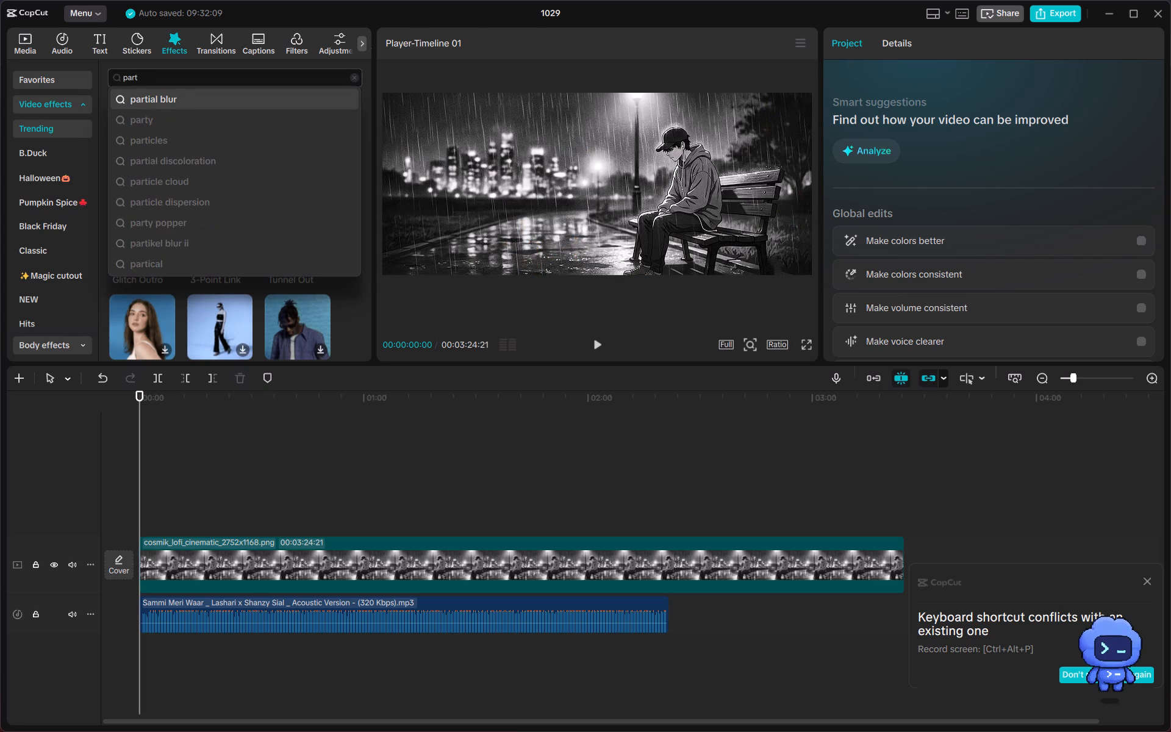
{"action": "left_click", "coordinate": [203, 143]}
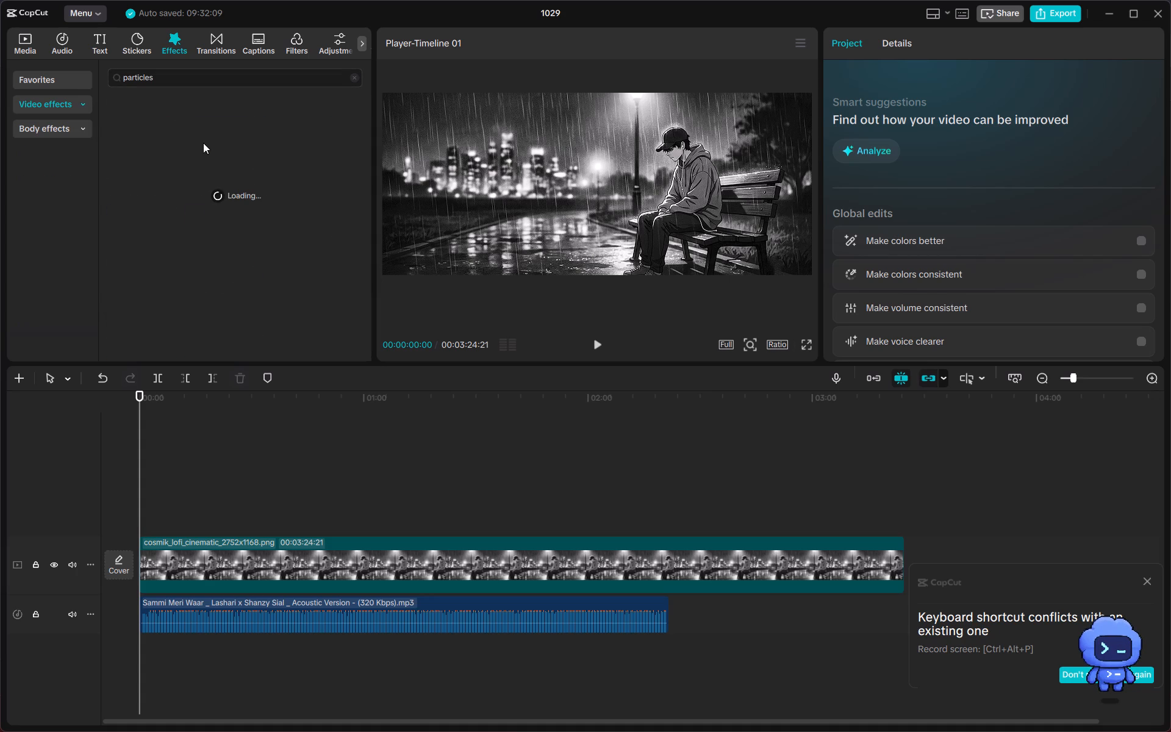
Slow the Sammi Meri Waar audio clip to a speed of 0.80x.
{"action": "left_click", "coordinate": [418, 617]}
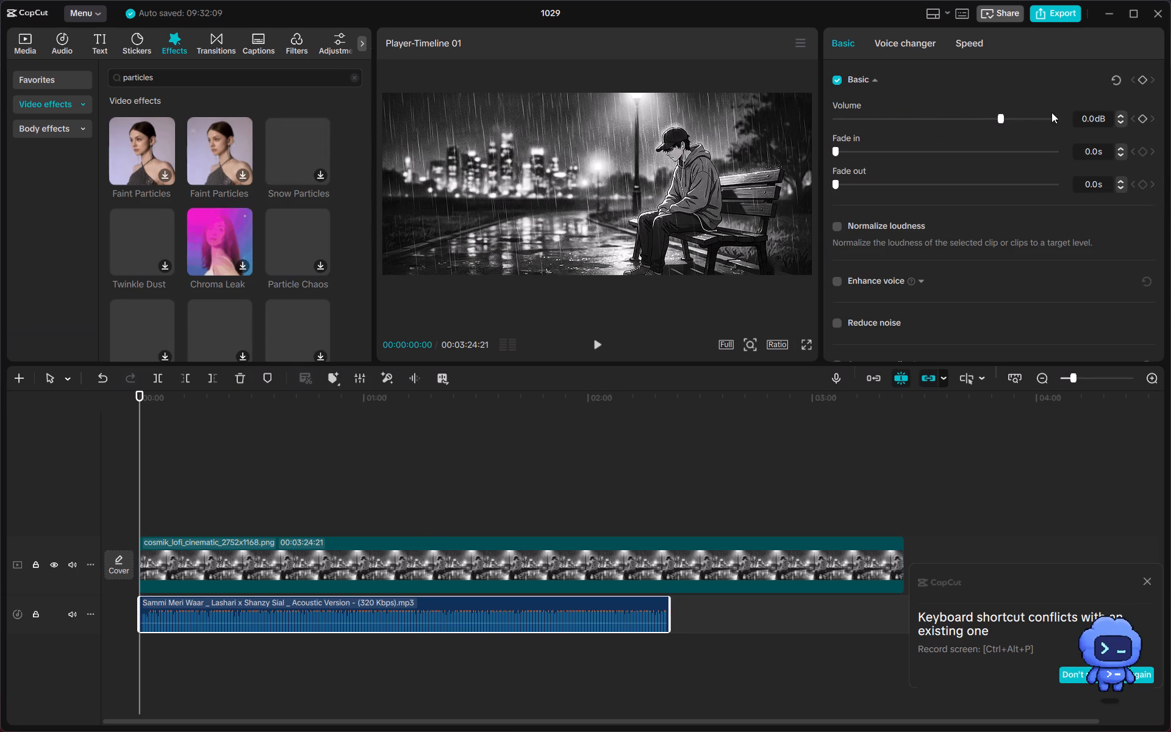
{"action": "left_click", "coordinate": [960, 43]}
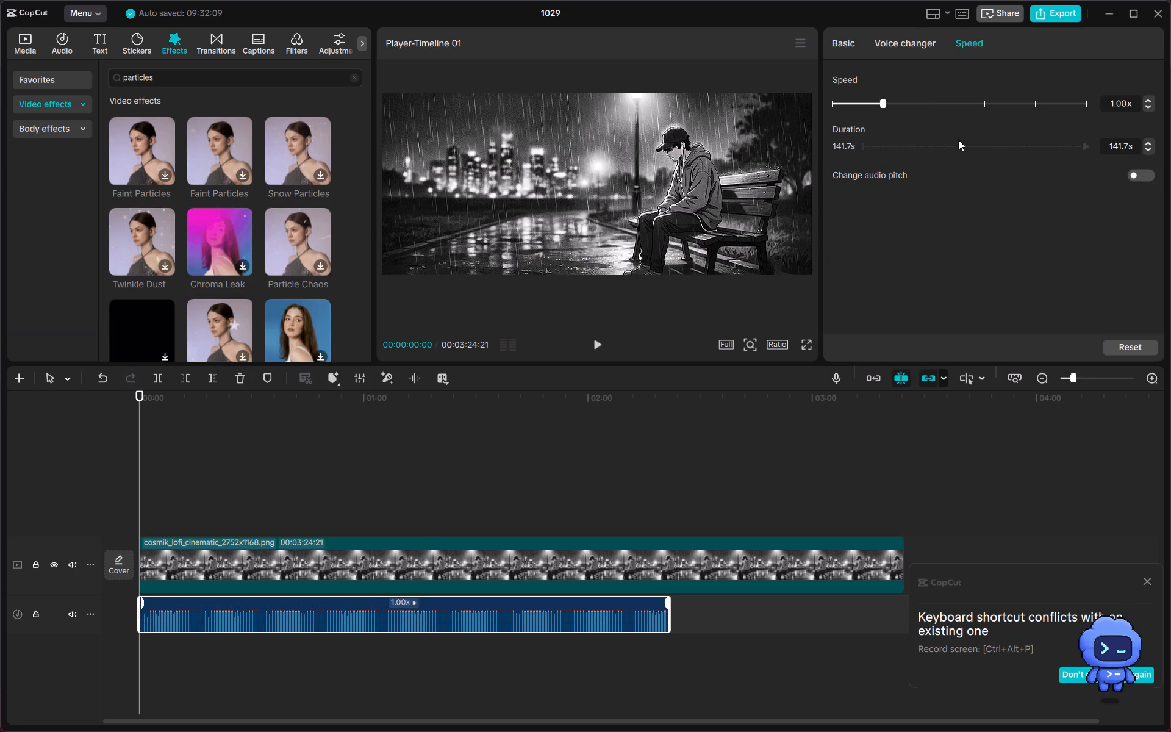
{"action": "left_click", "coordinate": [1147, 105]}
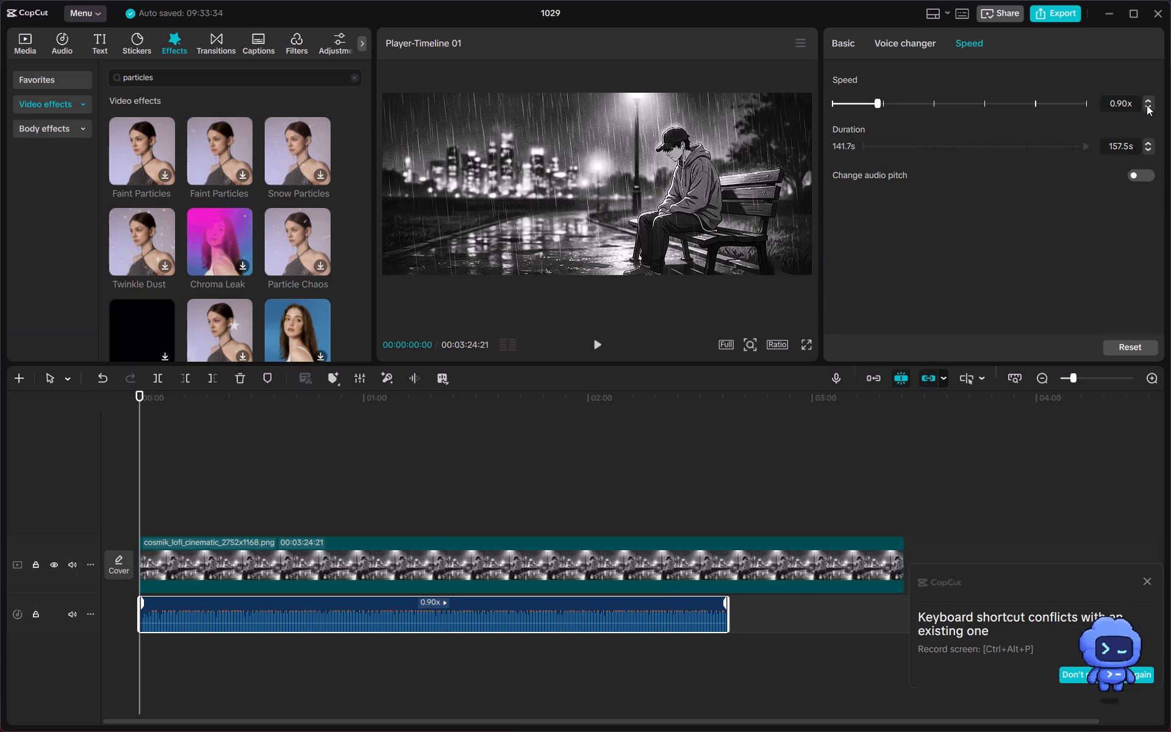
{"action": "left_click", "coordinate": [1147, 105]}
Apply the Mic Hog voice filter to the audio clip and set its room size to 36.
{"action": "left_click", "coordinate": [914, 38]}
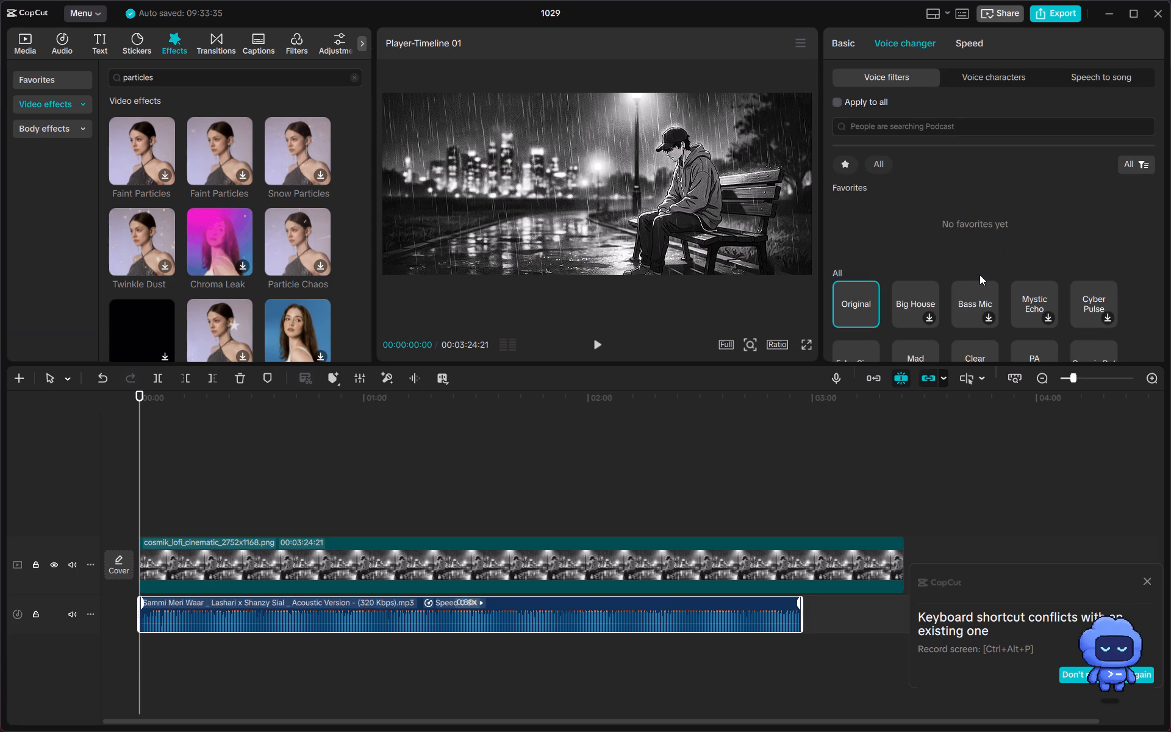
{"action": "scroll", "coordinate": [979, 274], "scroll_direction": "down", "scroll_amount": 1}
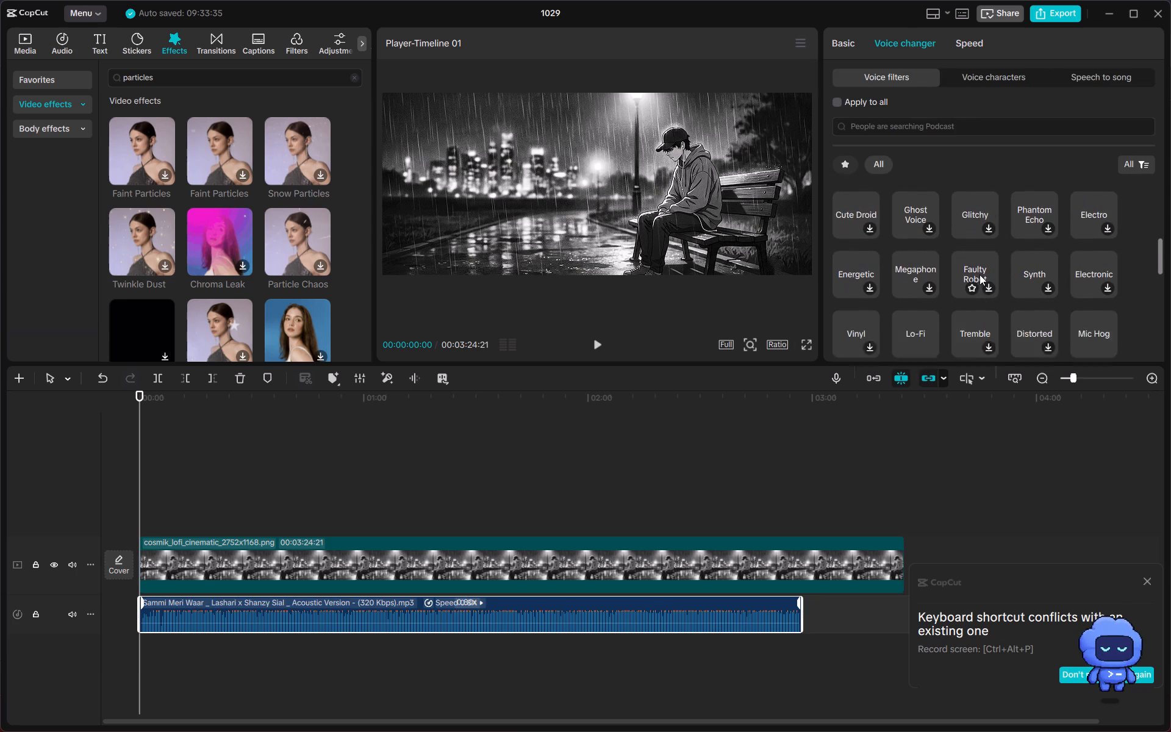
{"action": "double_click", "coordinate": [1090, 304]}
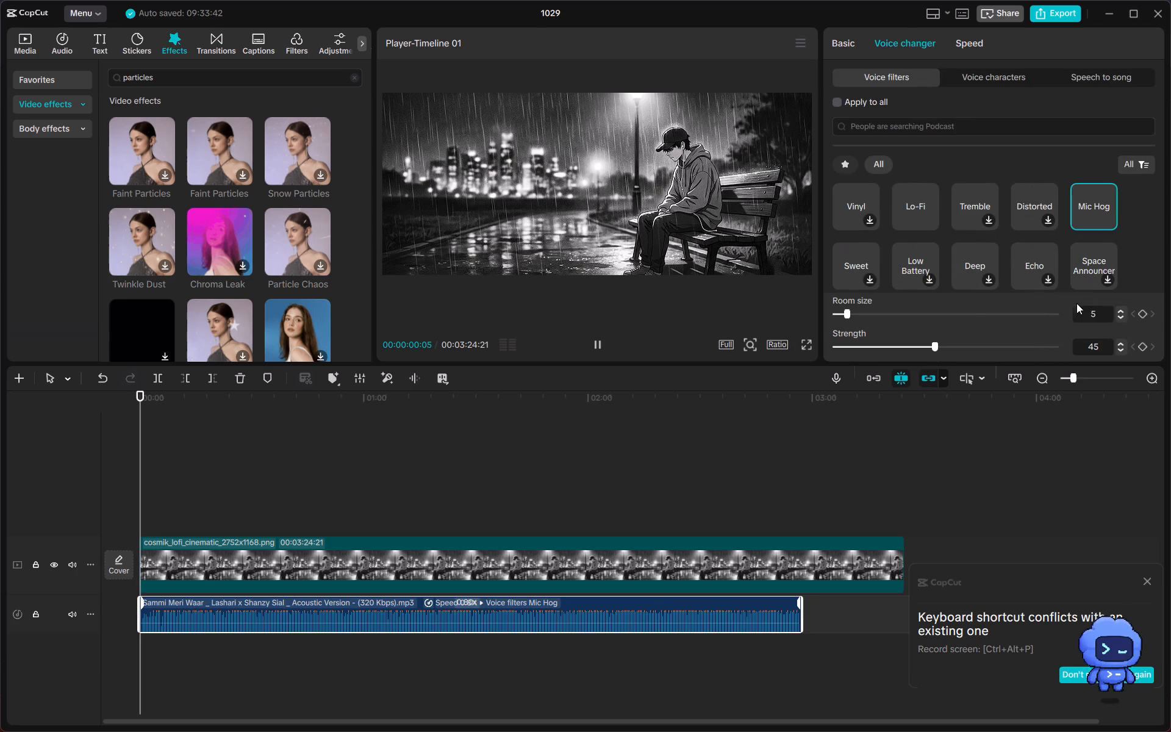
{"action": "left_click", "coordinate": [915, 314]}
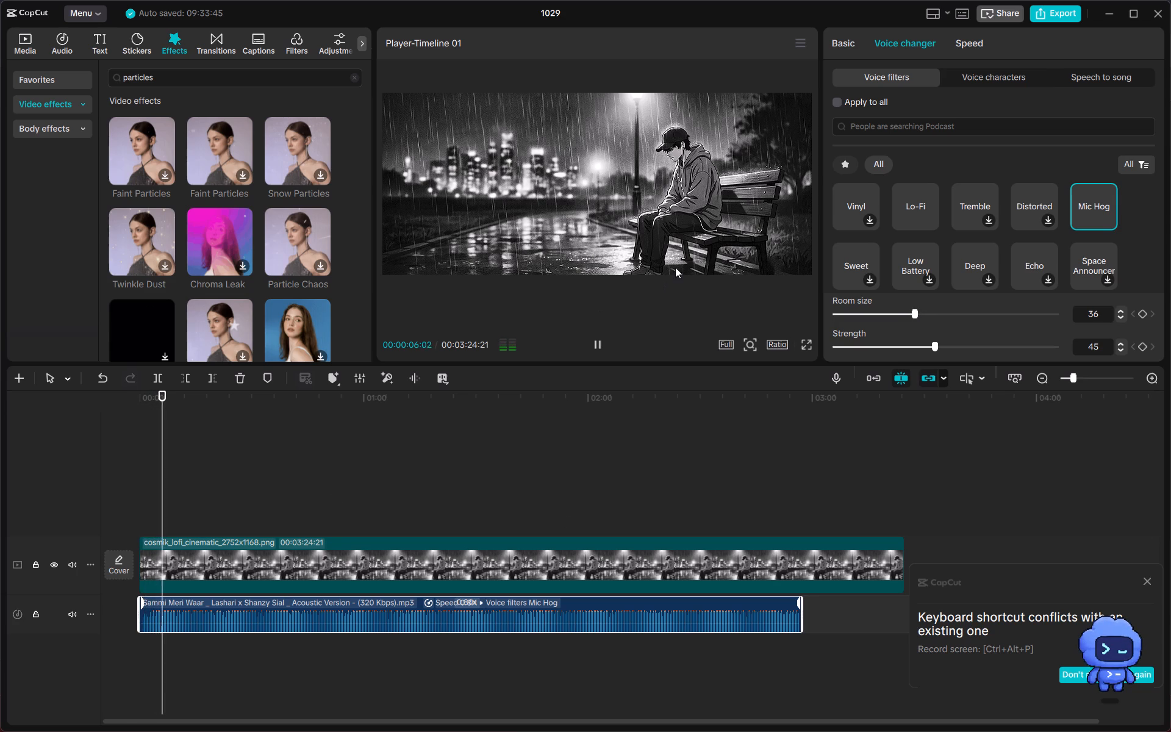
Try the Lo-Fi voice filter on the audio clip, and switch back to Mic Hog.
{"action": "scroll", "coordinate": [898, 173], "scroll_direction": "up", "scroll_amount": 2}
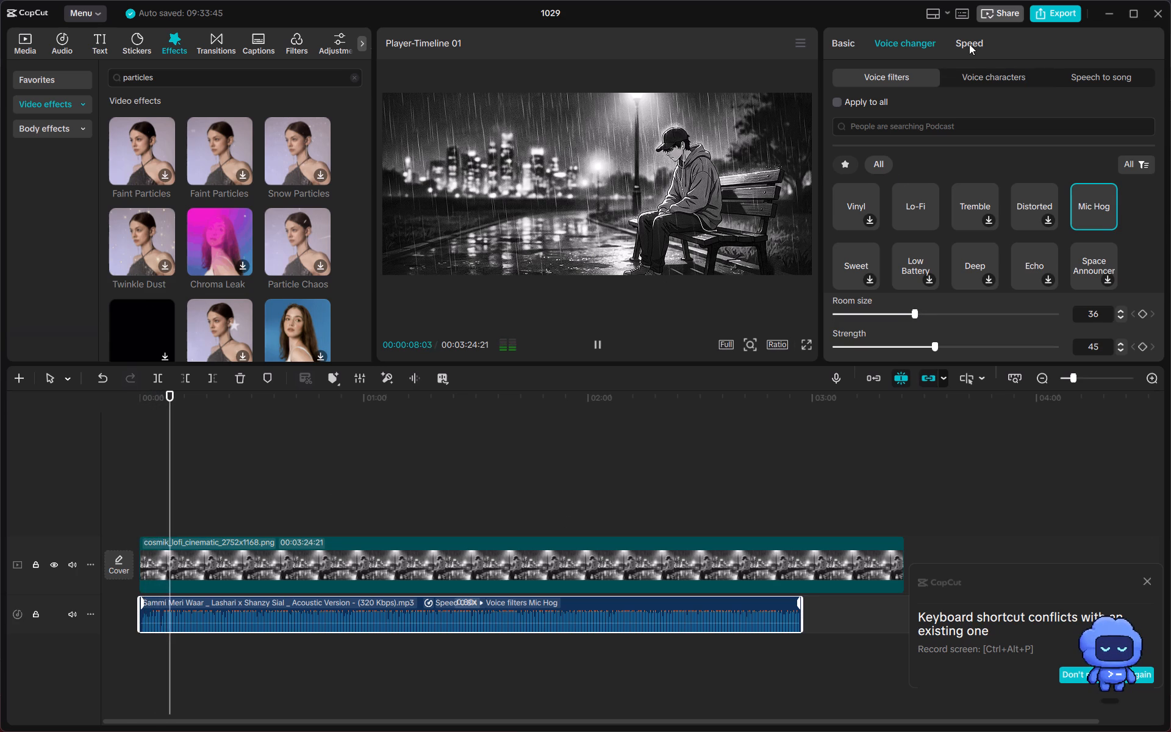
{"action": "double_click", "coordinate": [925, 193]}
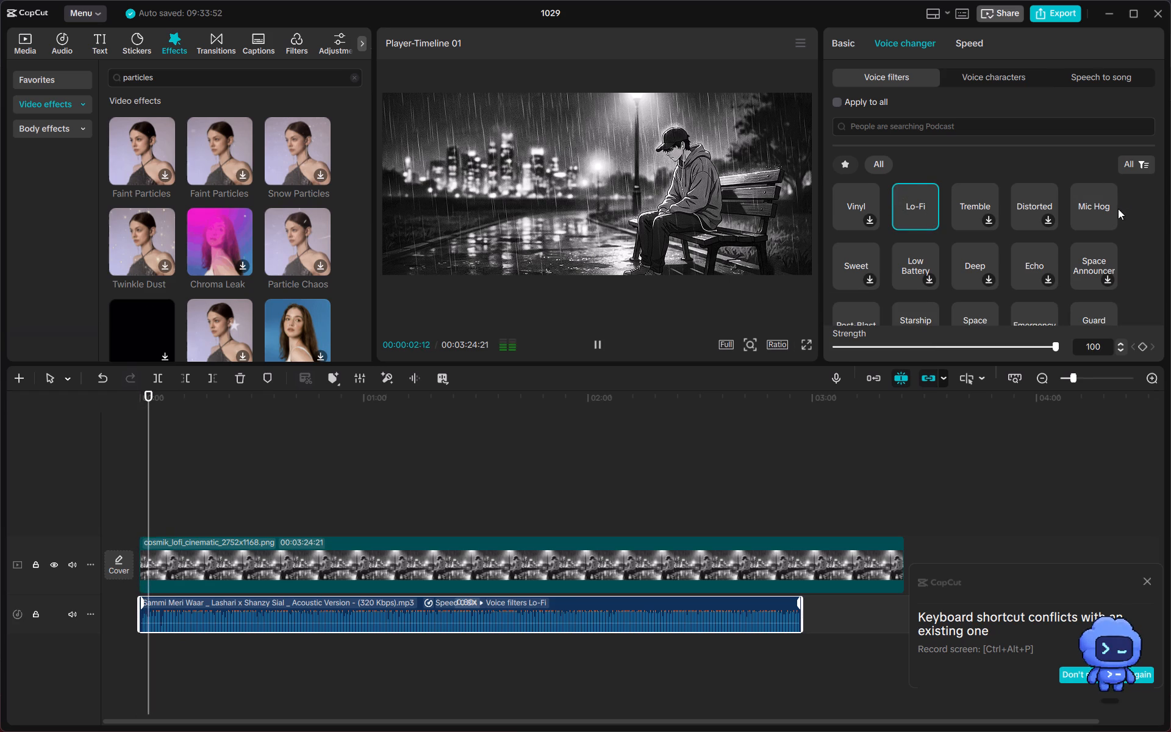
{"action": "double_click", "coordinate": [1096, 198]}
Set the Sammi Meri Waar audio clip's speed to 0.91x and play the timeline from the beginning.
{"action": "left_click", "coordinate": [957, 37]}
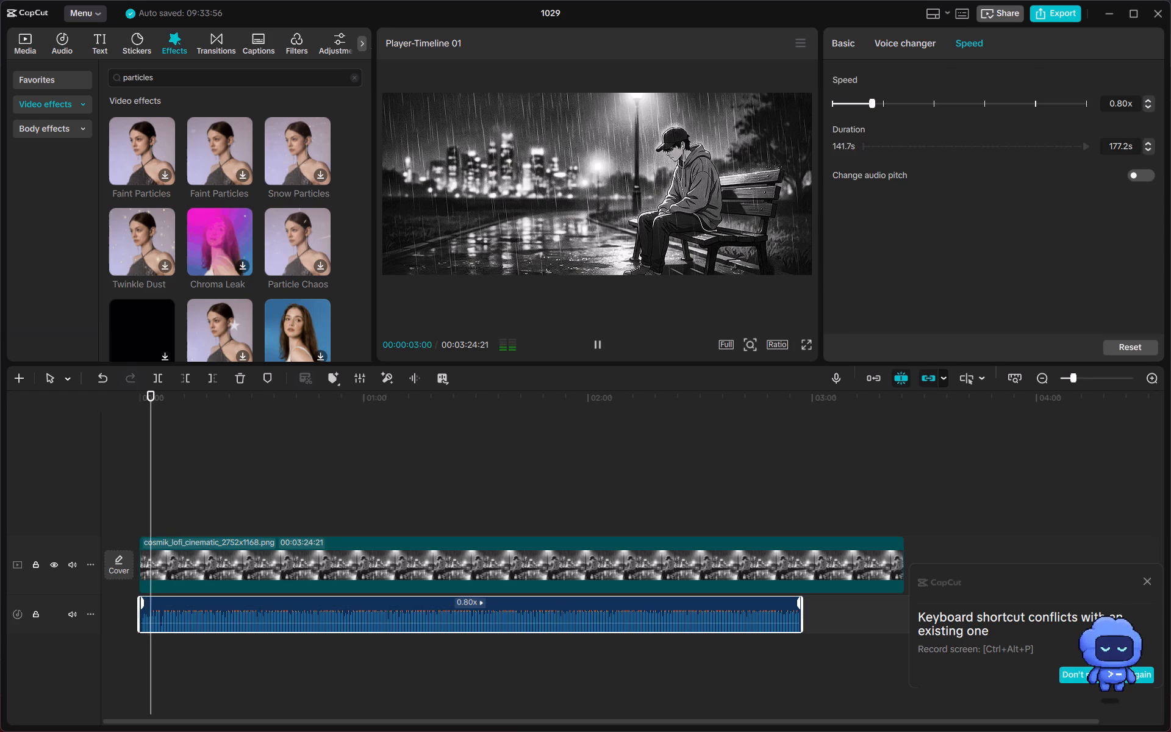
{"action": "left_click", "coordinate": [1128, 101]}
{"action": "key", "text": "BackSpace"}
{"action": "key", "text": "5"}
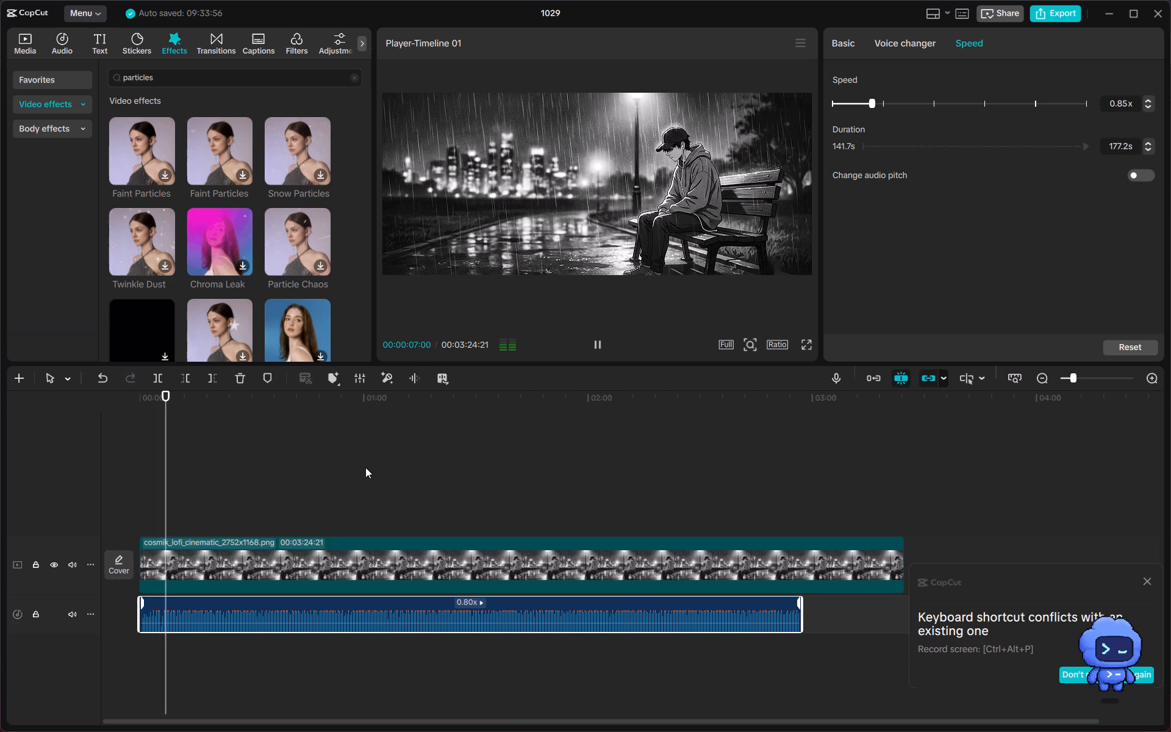
{"action": "key", "text": "BackSpace"}
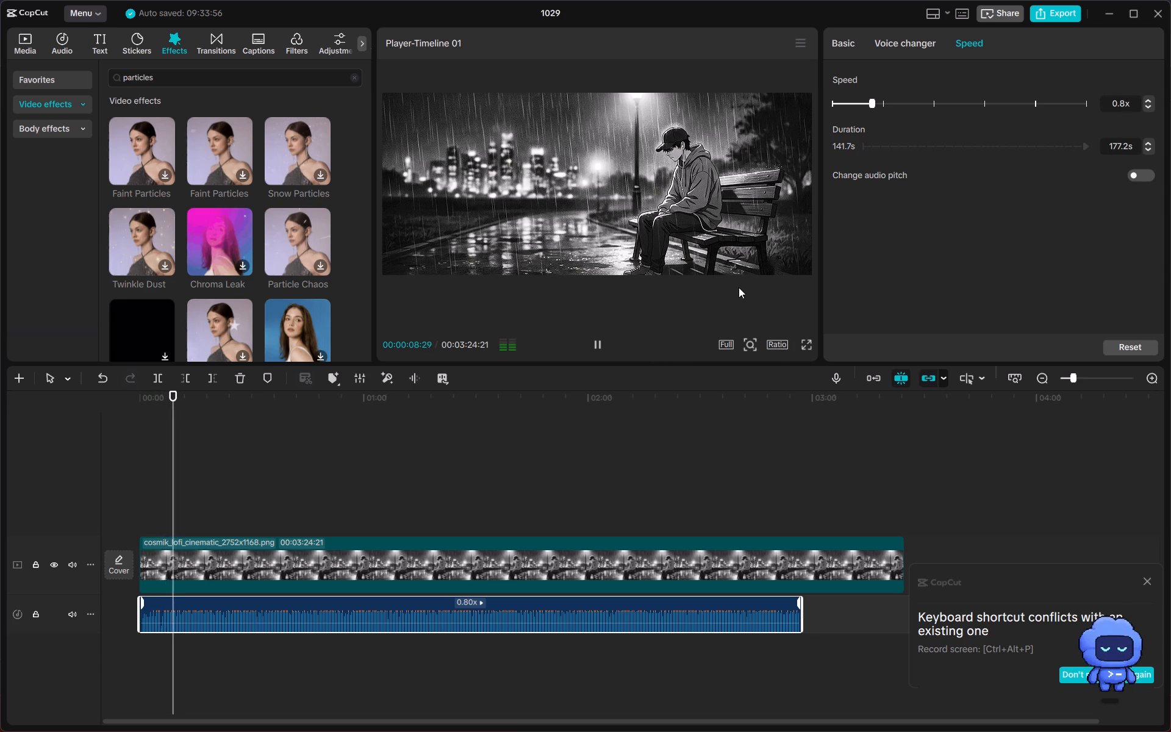
{"action": "key", "text": "7"}
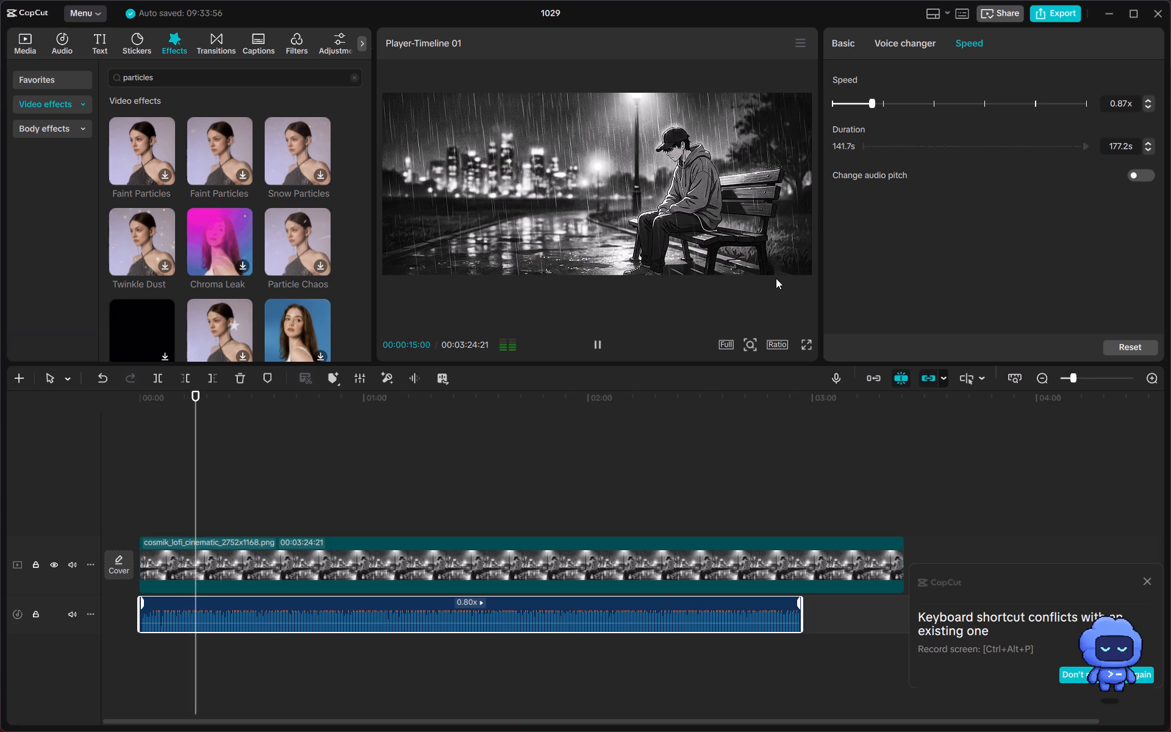
{"action": "key", "text": "BackSpace"}
{"action": "key", "text": "BackSpace"}
{"action": "type", "text": "91"}
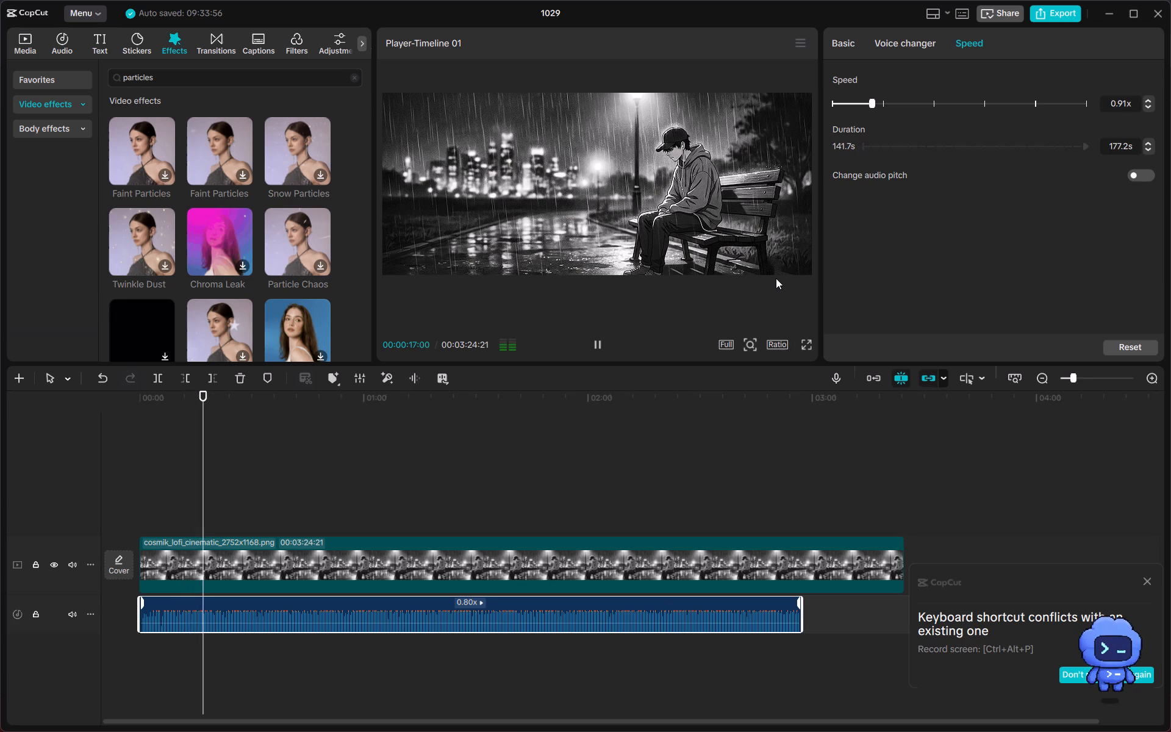
{"action": "left_click", "coordinate": [318, 526]}
{"action": "left_click", "coordinate": [137, 504]}
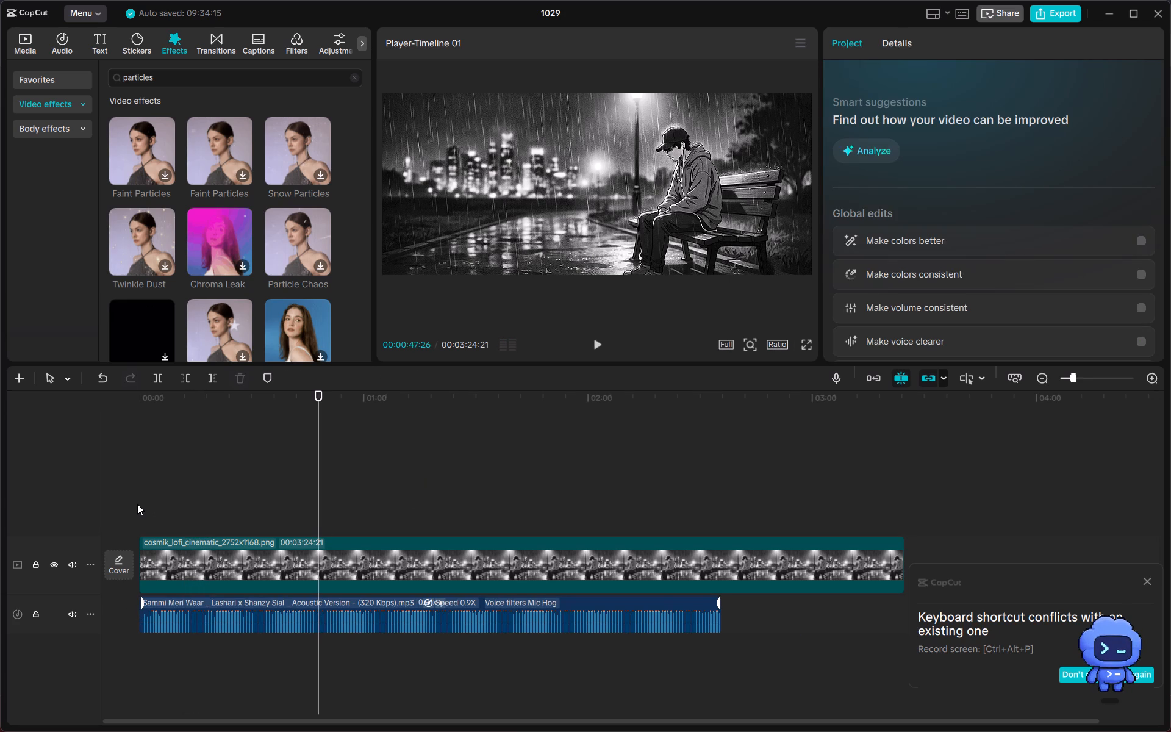
{"action": "left_click", "coordinate": [159, 509]}
{"action": "left_click_drag", "start_coordinate": [159, 509], "coordinate": [53, 511]}
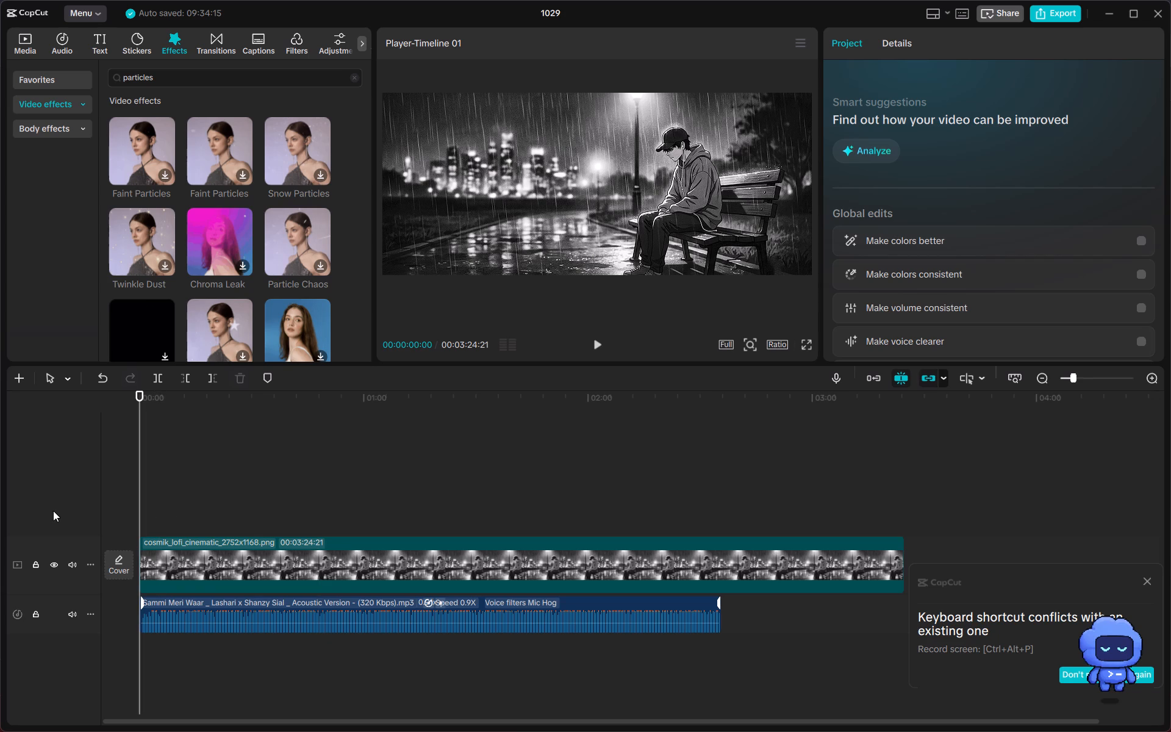
{"action": "key", "text": "space"}
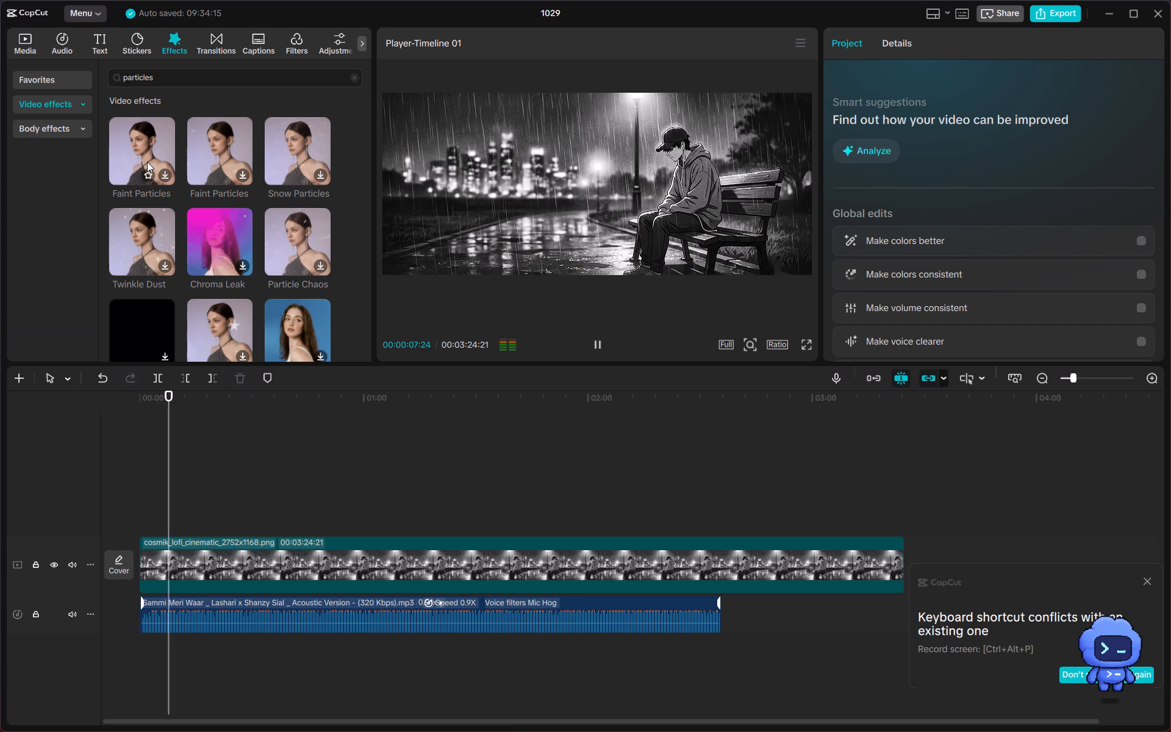
Preview the Faint Particles and Snow Particles effects on the image and add both to the timeline.
{"action": "double_click", "coordinate": [145, 143]}
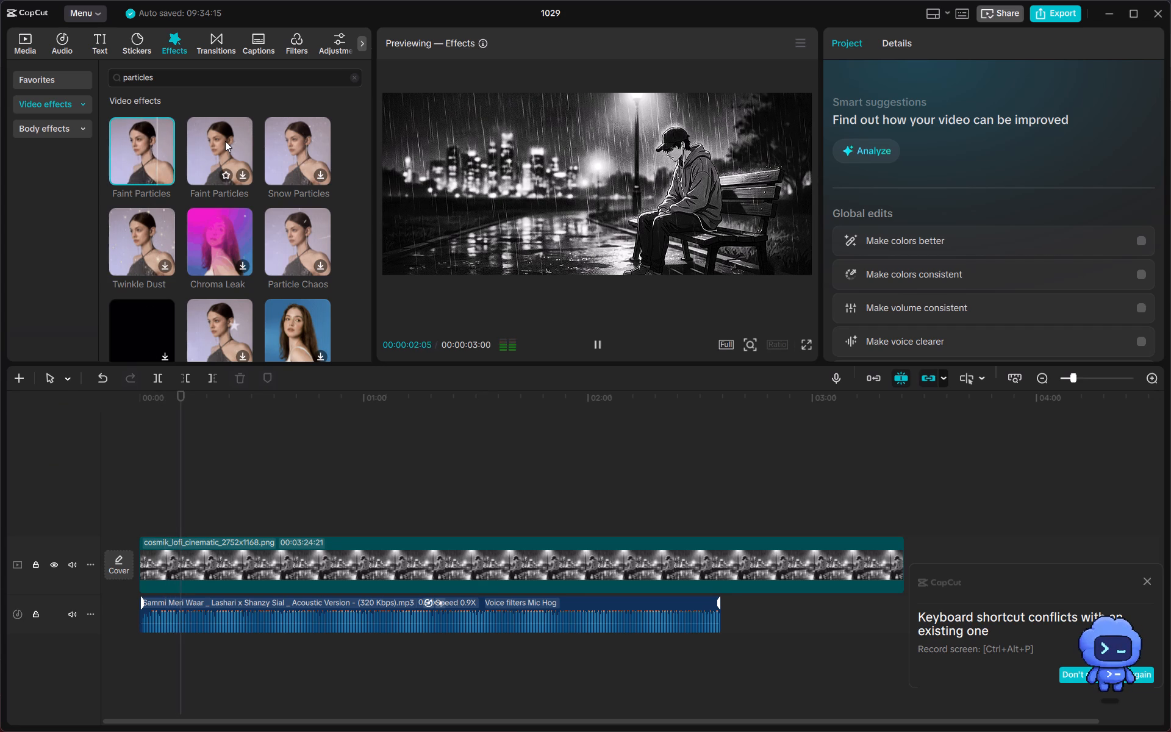
{"action": "double_click", "coordinate": [311, 134]}
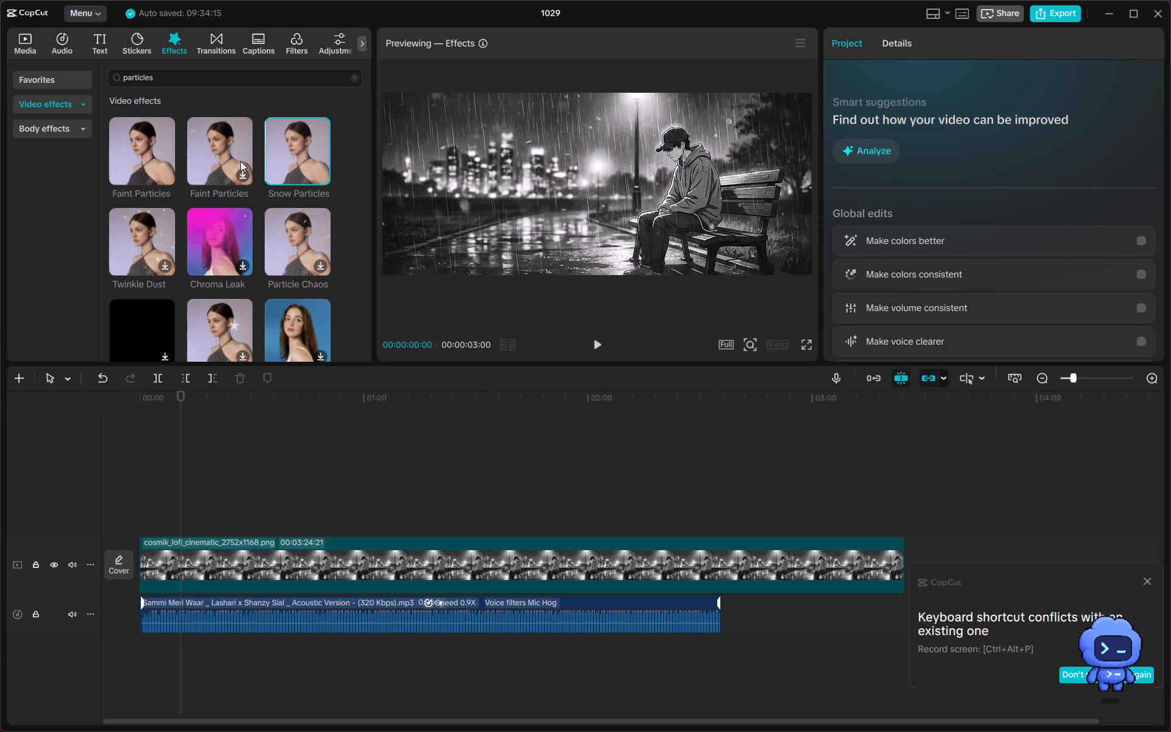
{"action": "double_click", "coordinate": [155, 143]}
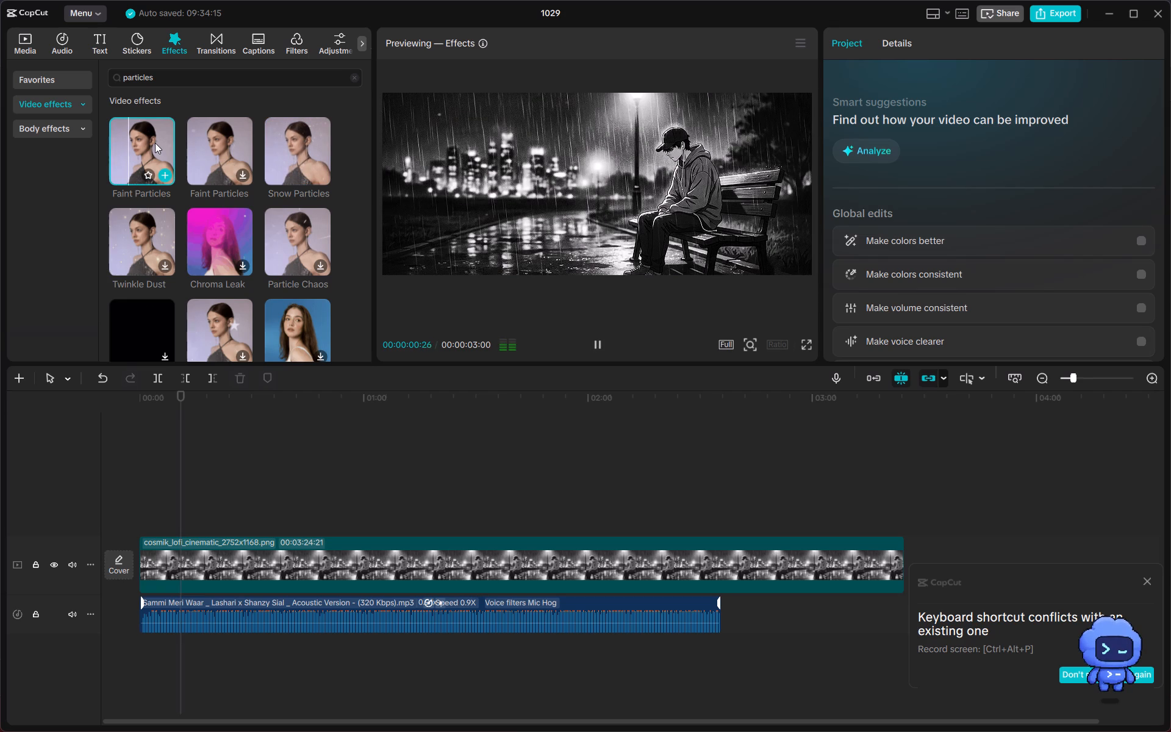
{"action": "left_click", "coordinate": [168, 173]}
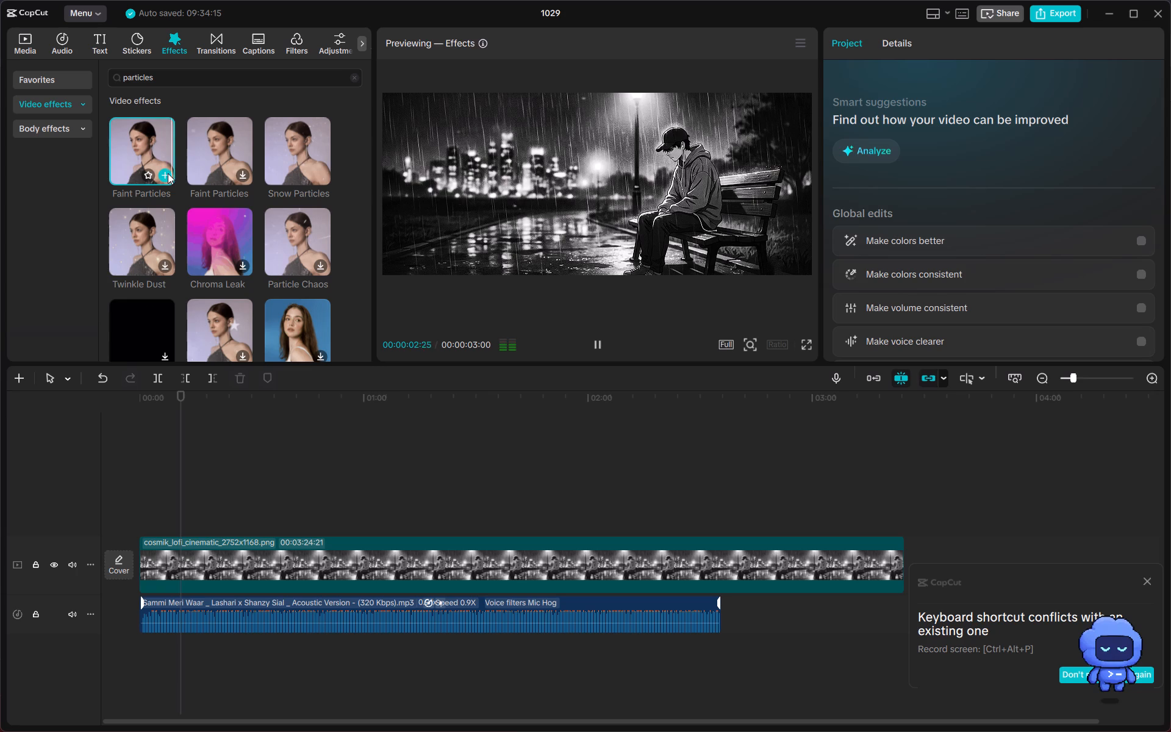
{"action": "left_click", "coordinate": [296, 154]}
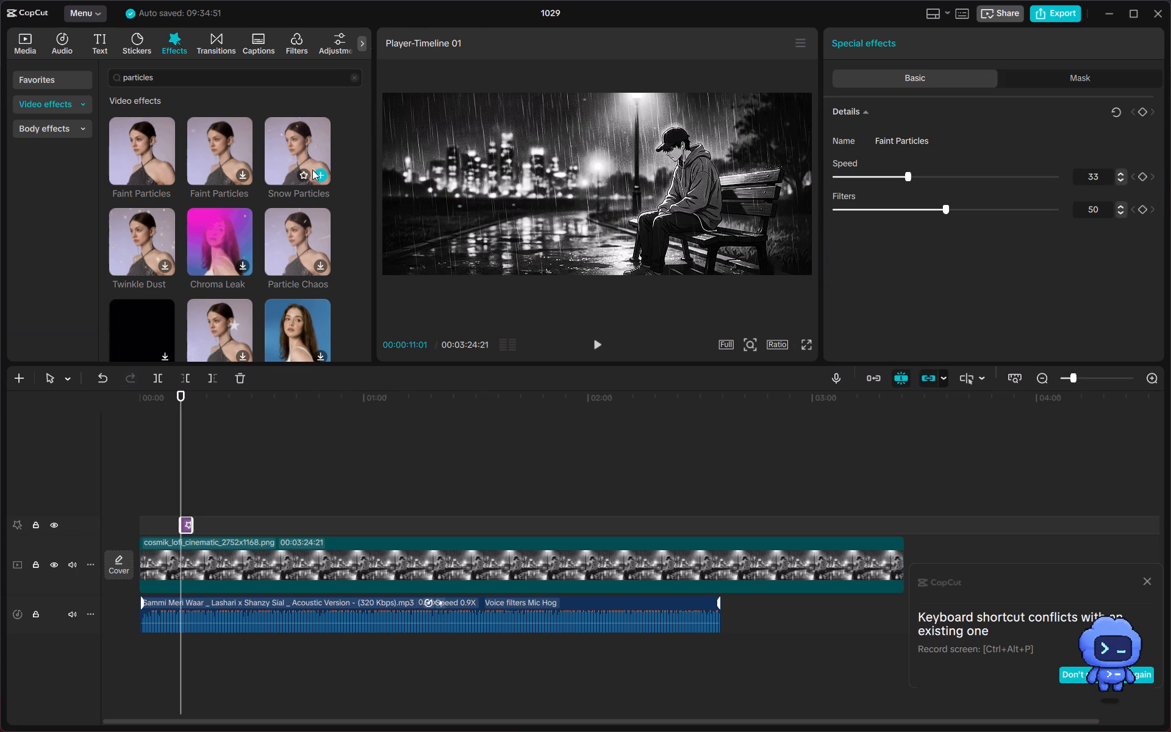
{"action": "left_click", "coordinate": [324, 172]}
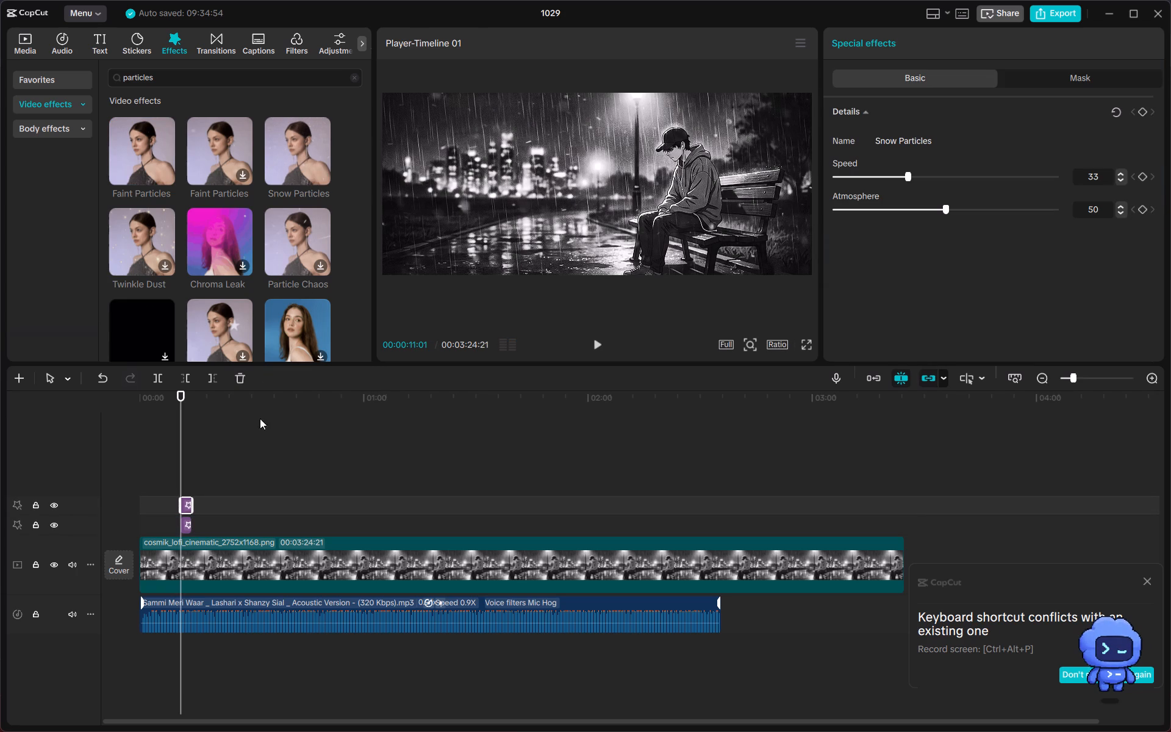
Extend the starts of the Snow Particles and Faint Particles effects back to the beginning of the timeline.
{"action": "left_click_drag", "start_coordinate": [179, 498], "coordinate": [121, 494]}
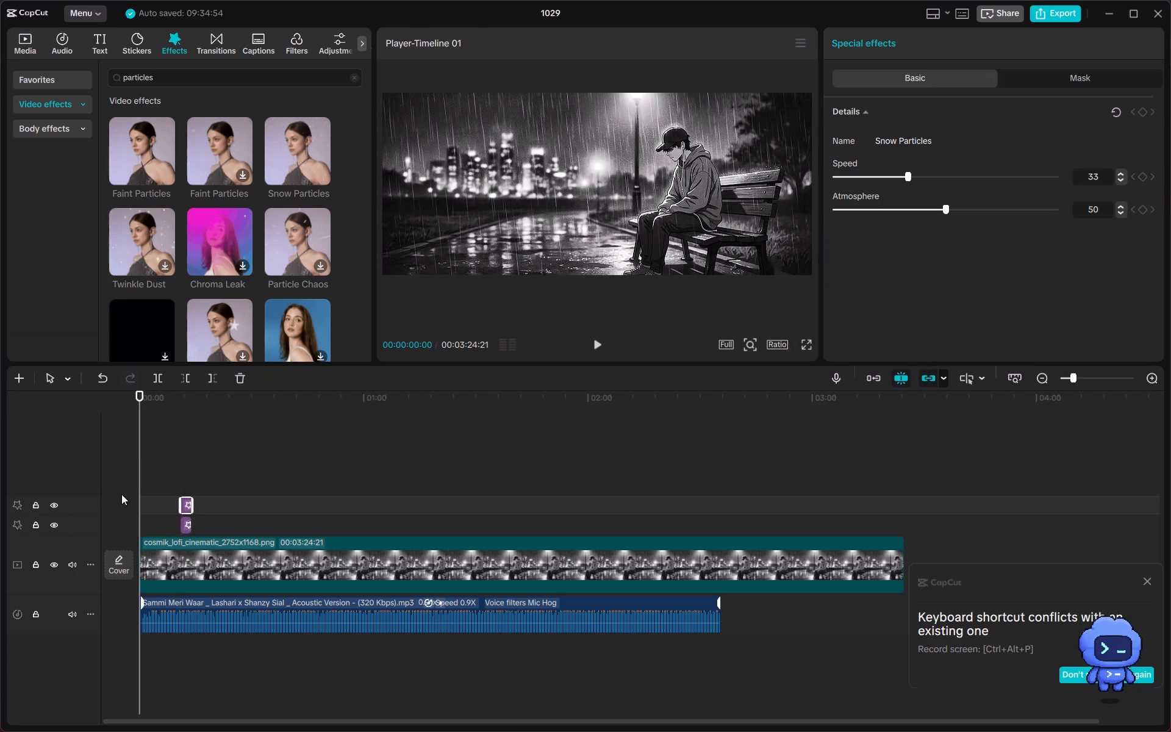
{"action": "left_click_drag", "start_coordinate": [182, 503], "coordinate": [104, 496]}
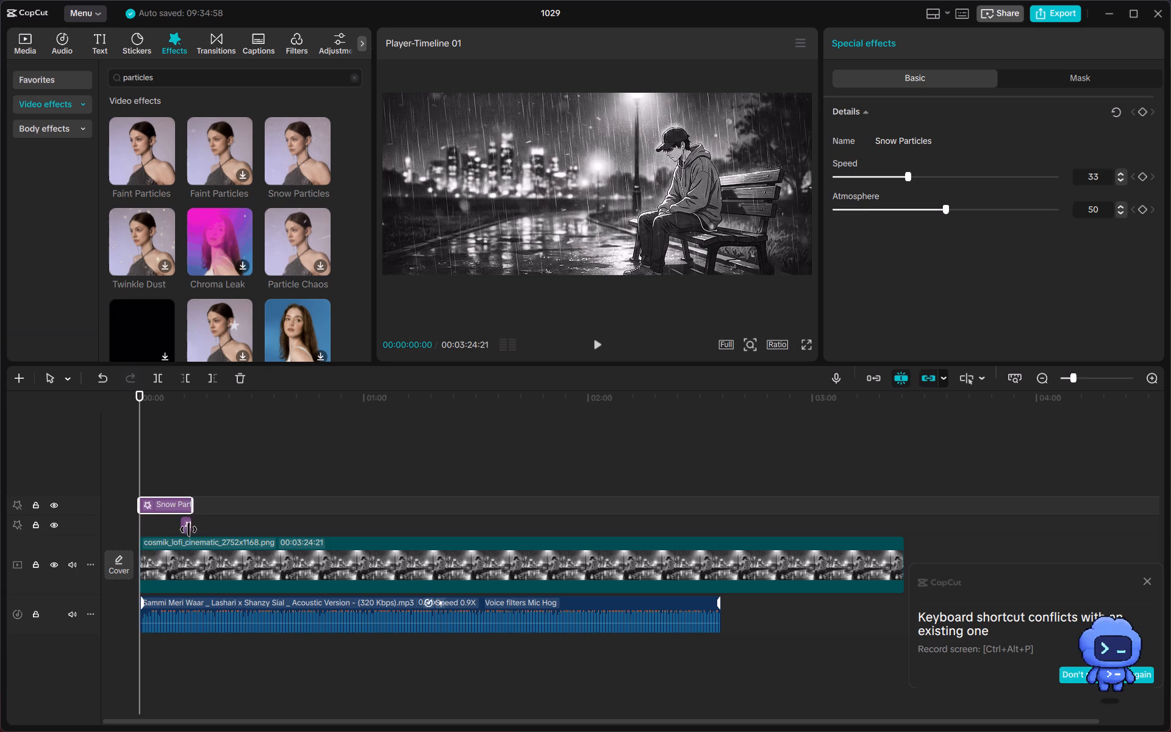
{"action": "left_click", "coordinate": [188, 529]}
{"action": "left_click_drag", "start_coordinate": [181, 527], "coordinate": [99, 522]}
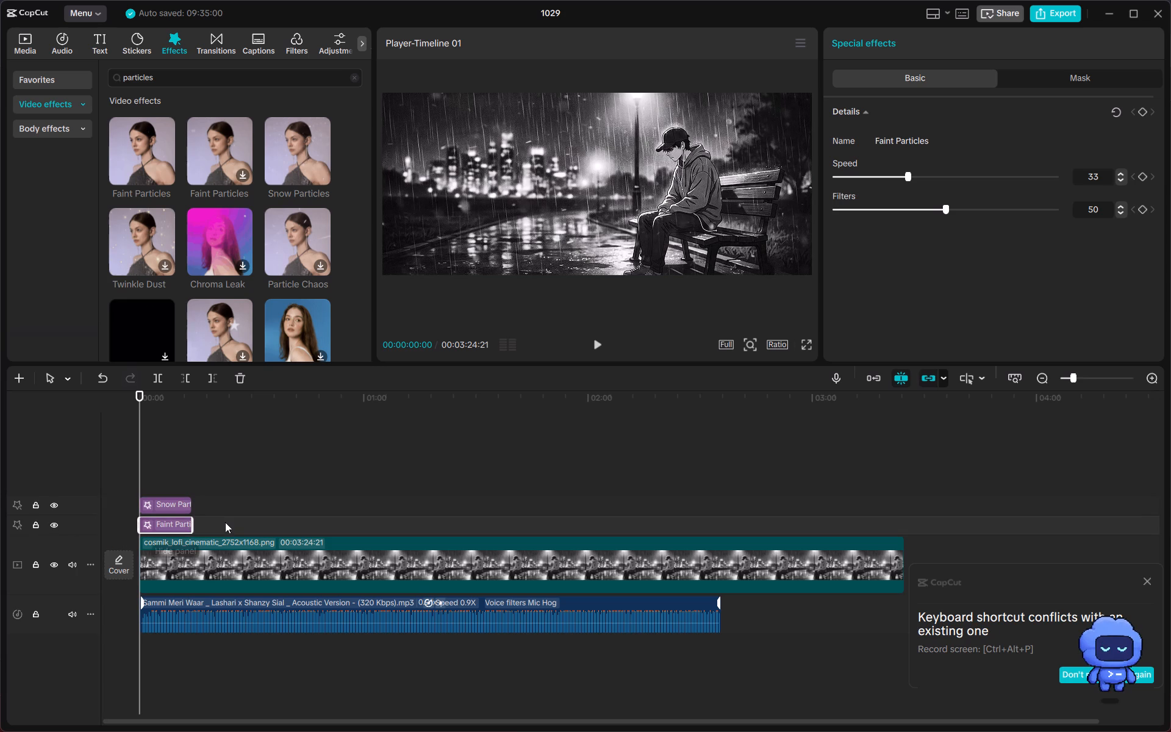
Extend the Snow Particles effect past the end of the image to about 3:34 and set its speed to 18.
{"action": "left_click_drag", "start_coordinate": [188, 502], "coordinate": [483, 533]}
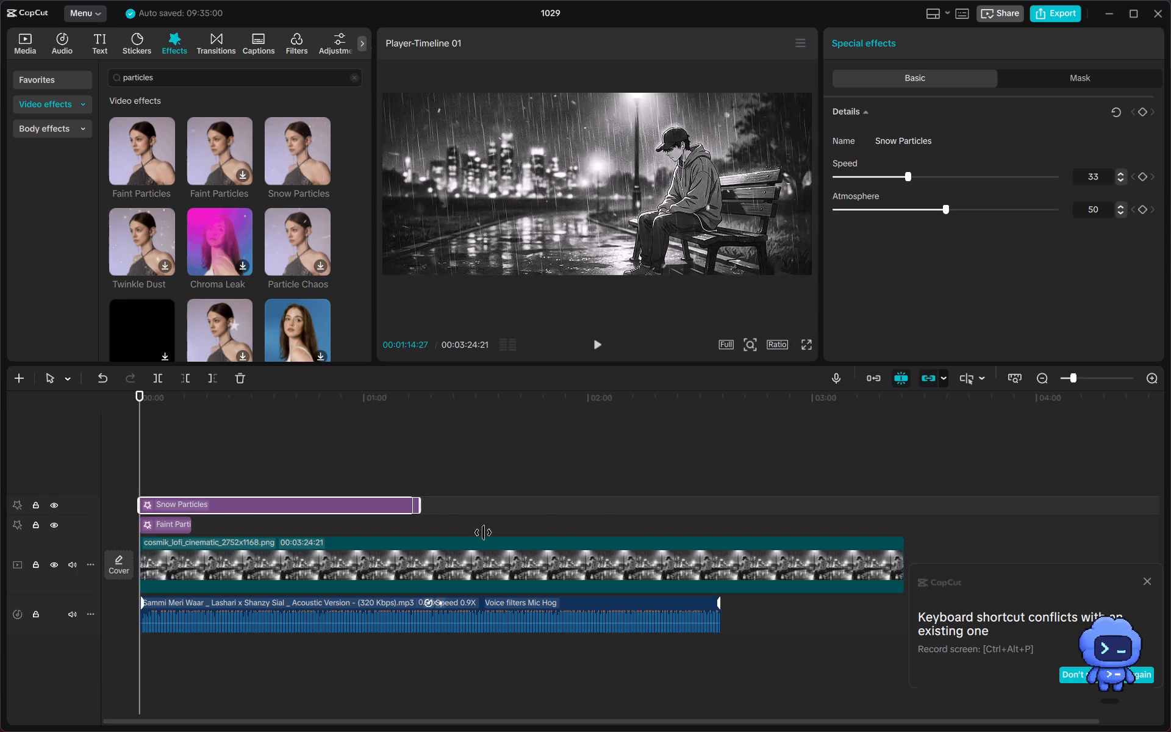
{"action": "left_click_drag", "start_coordinate": [483, 533], "coordinate": [810, 531]}
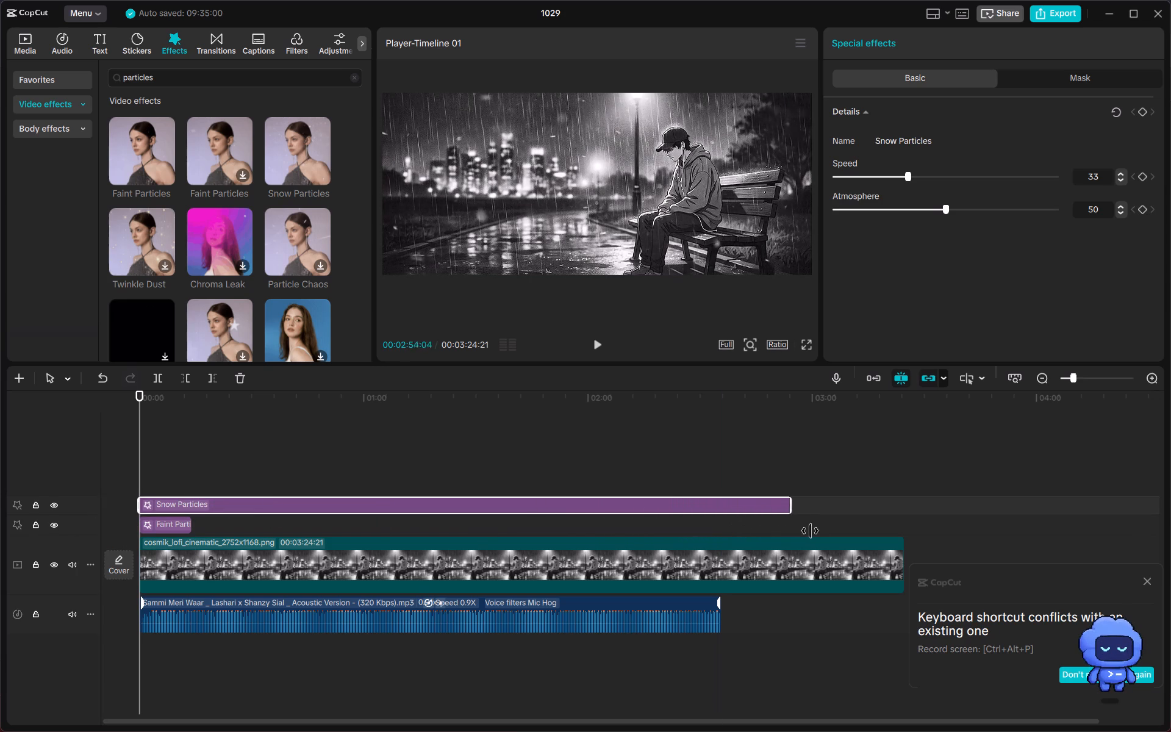
{"action": "left_click_drag", "start_coordinate": [810, 531], "coordinate": [937, 530]}
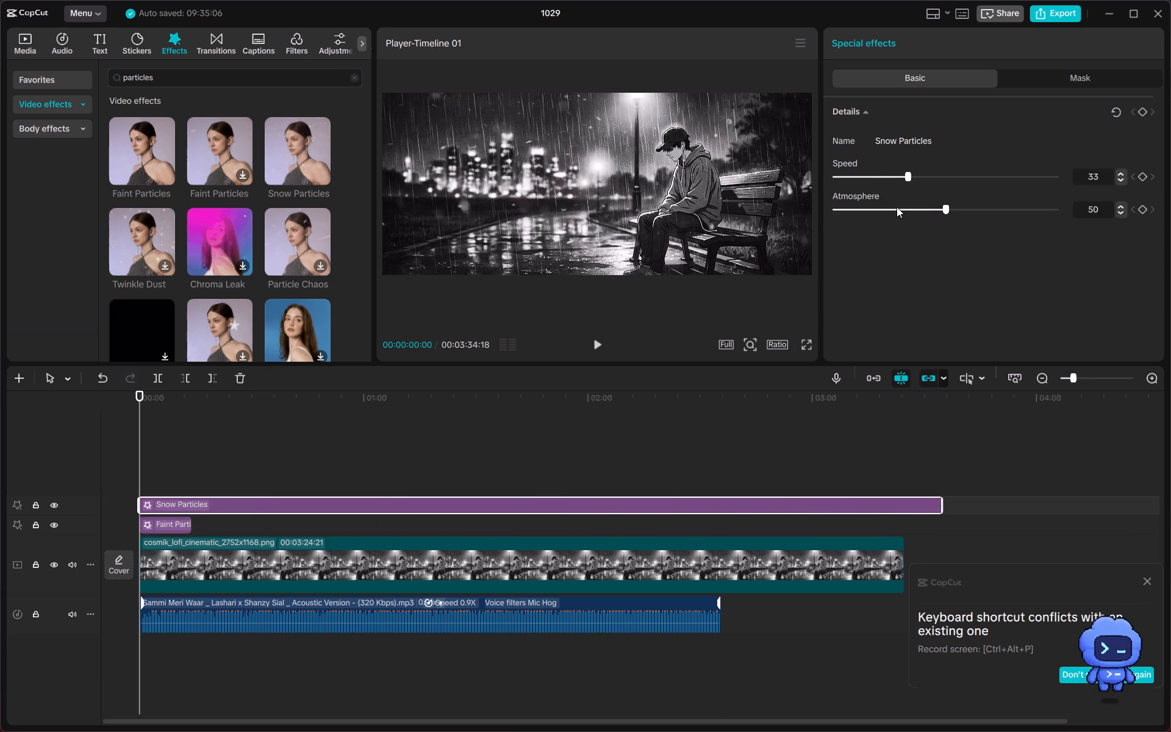
{"action": "left_click", "coordinate": [875, 174]}
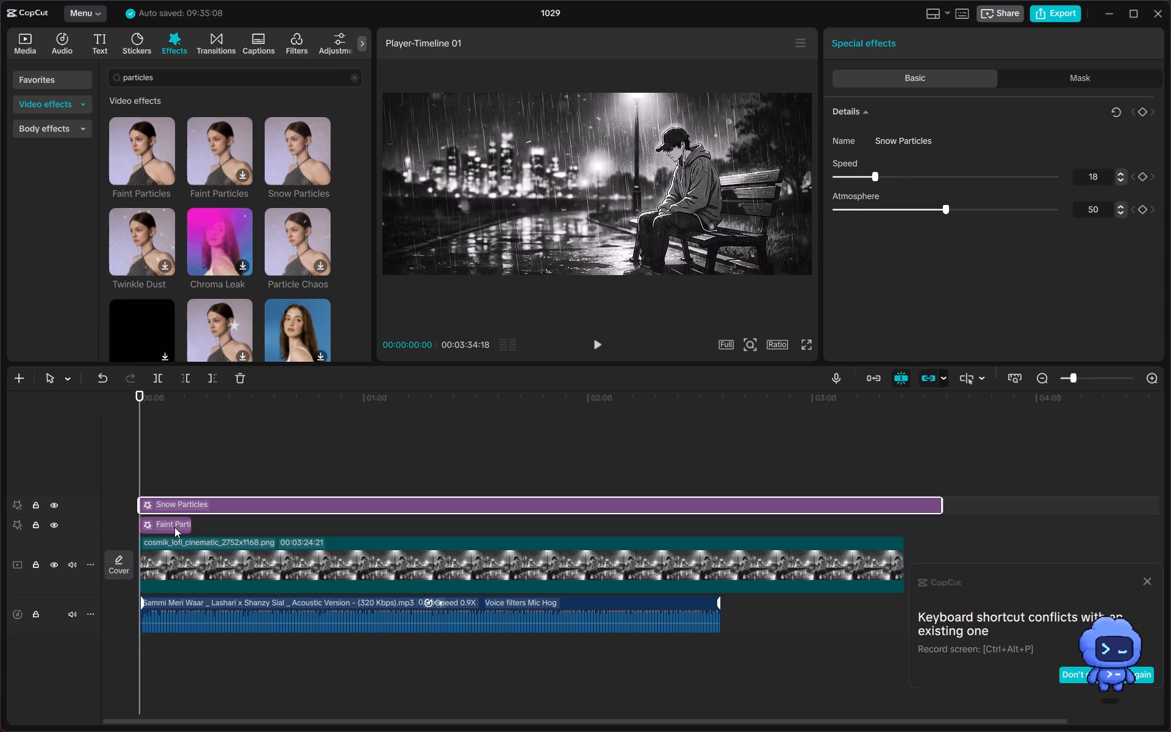
Extend the Faint Particles effect past the end of the image and set its speed to 16.
{"action": "left_click", "coordinate": [174, 527]}
{"action": "left_click_drag", "start_coordinate": [191, 523], "coordinate": [768, 554]}
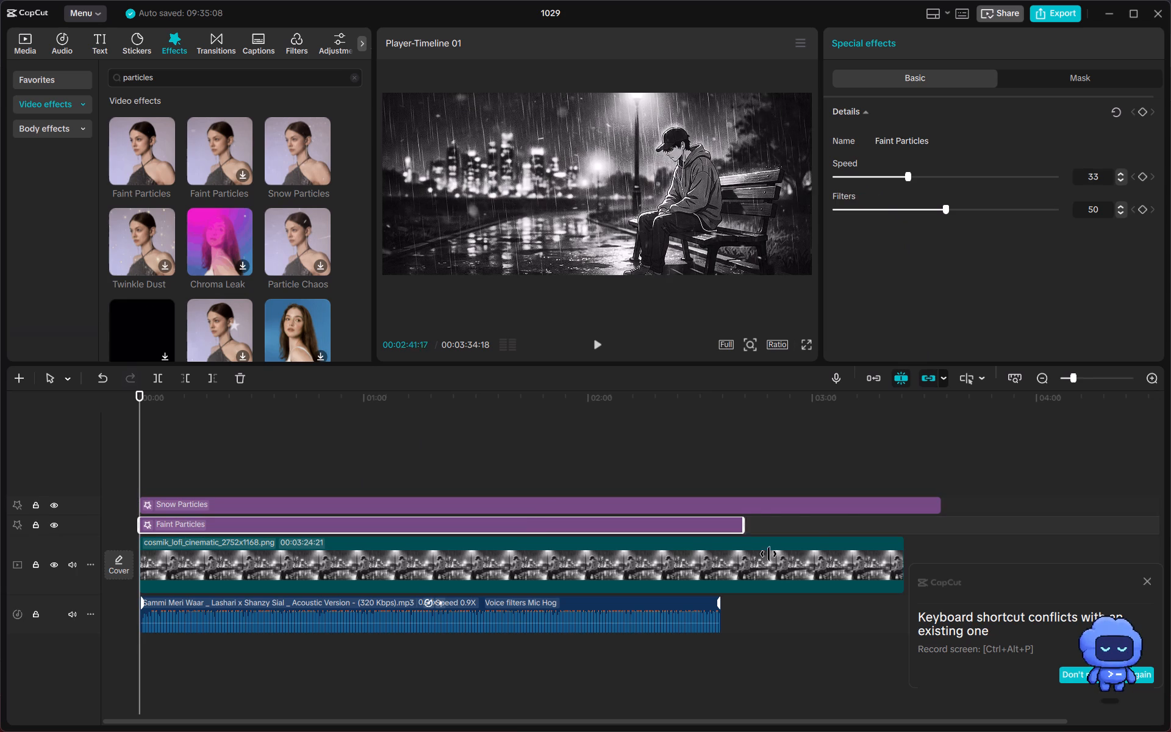
{"action": "left_click_drag", "start_coordinate": [768, 554], "coordinate": [925, 554]}
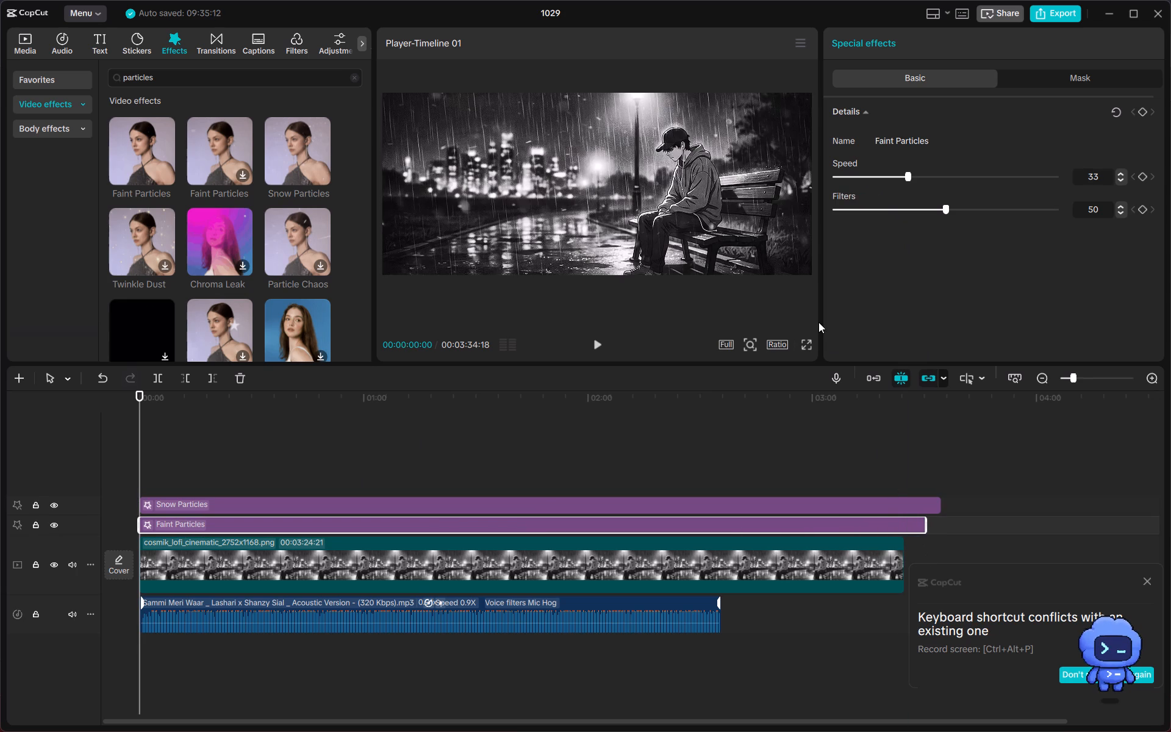
{"action": "left_click", "coordinate": [871, 175]}
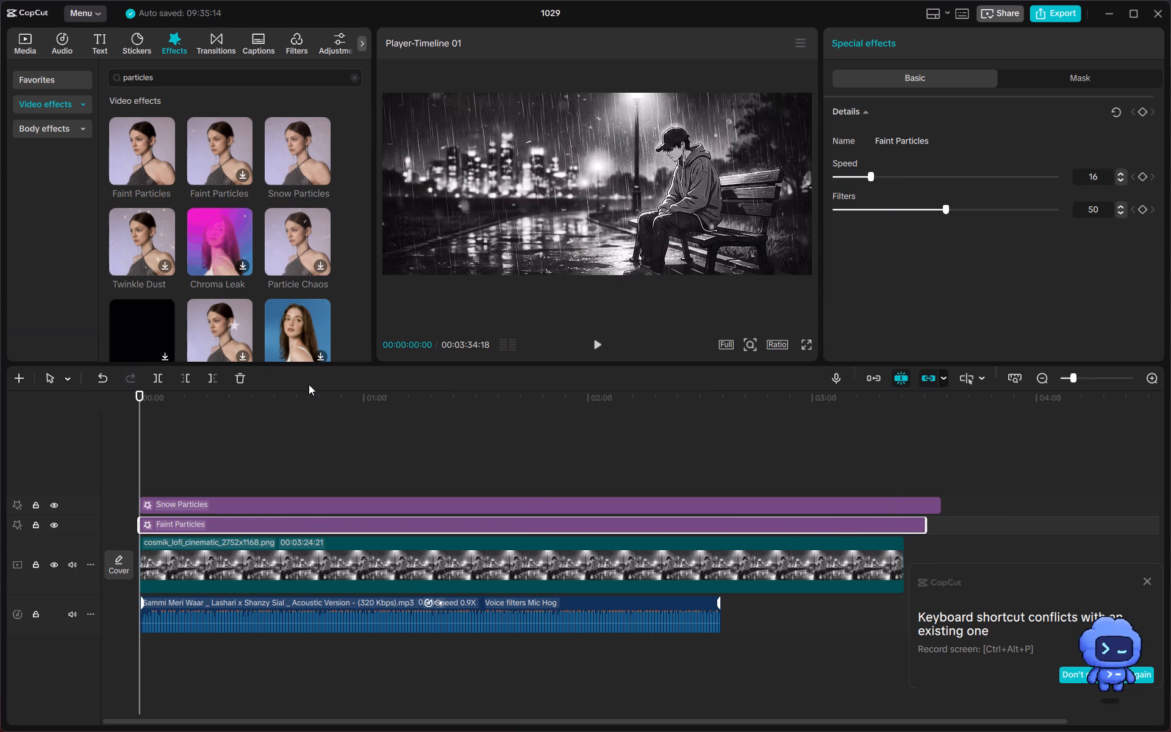
Slow Snow Particles to speed 11 and Faint Particles to speed 12, checking playback and returning the playhead to the start.
{"action": "key", "text": "space"}
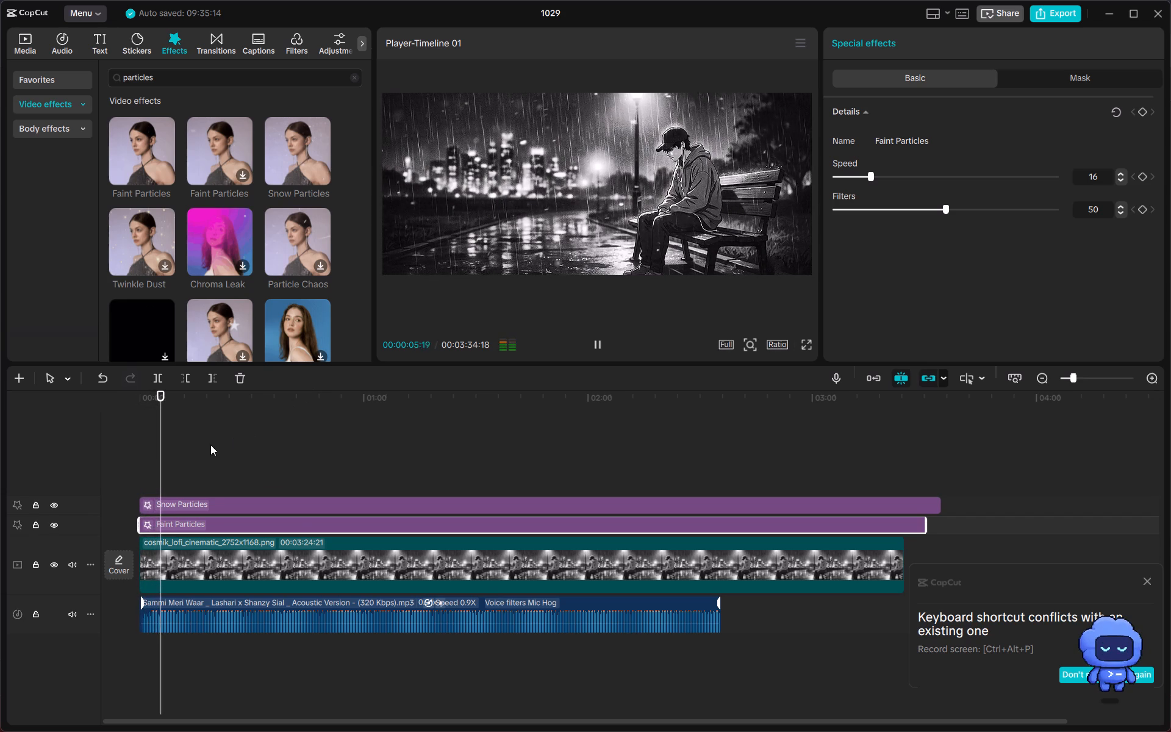
{"action": "left_click", "coordinate": [182, 500]}
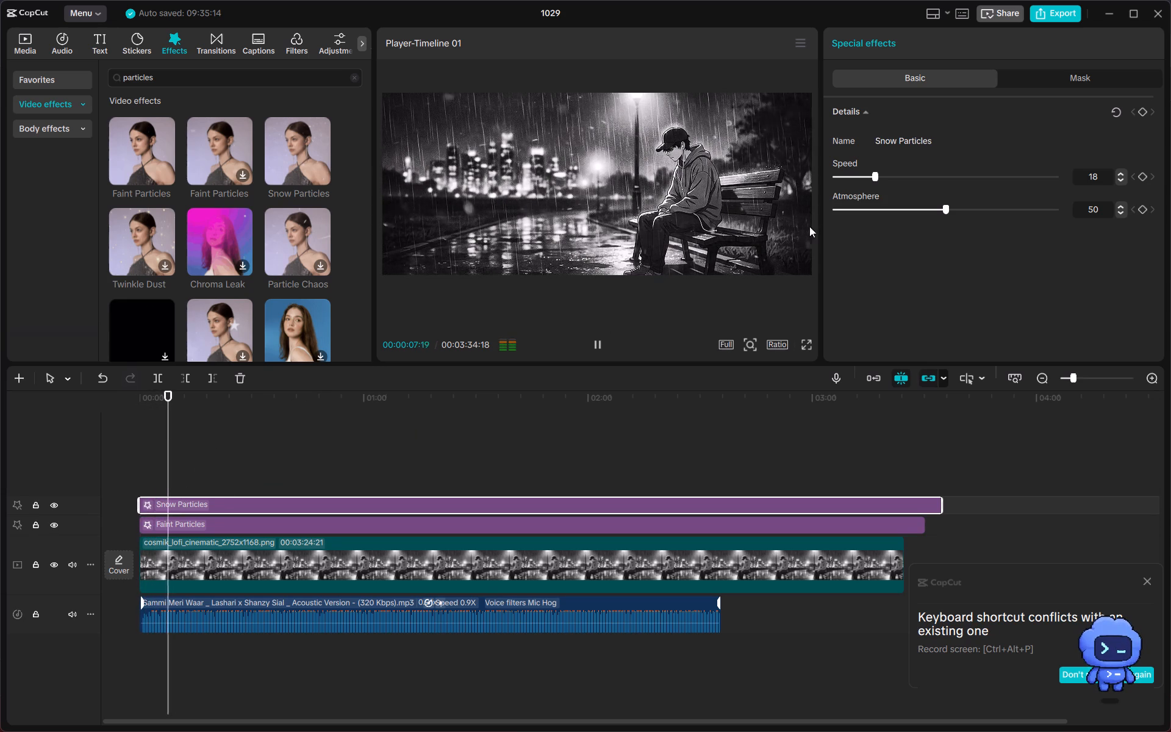
{"action": "left_click", "coordinate": [861, 174]}
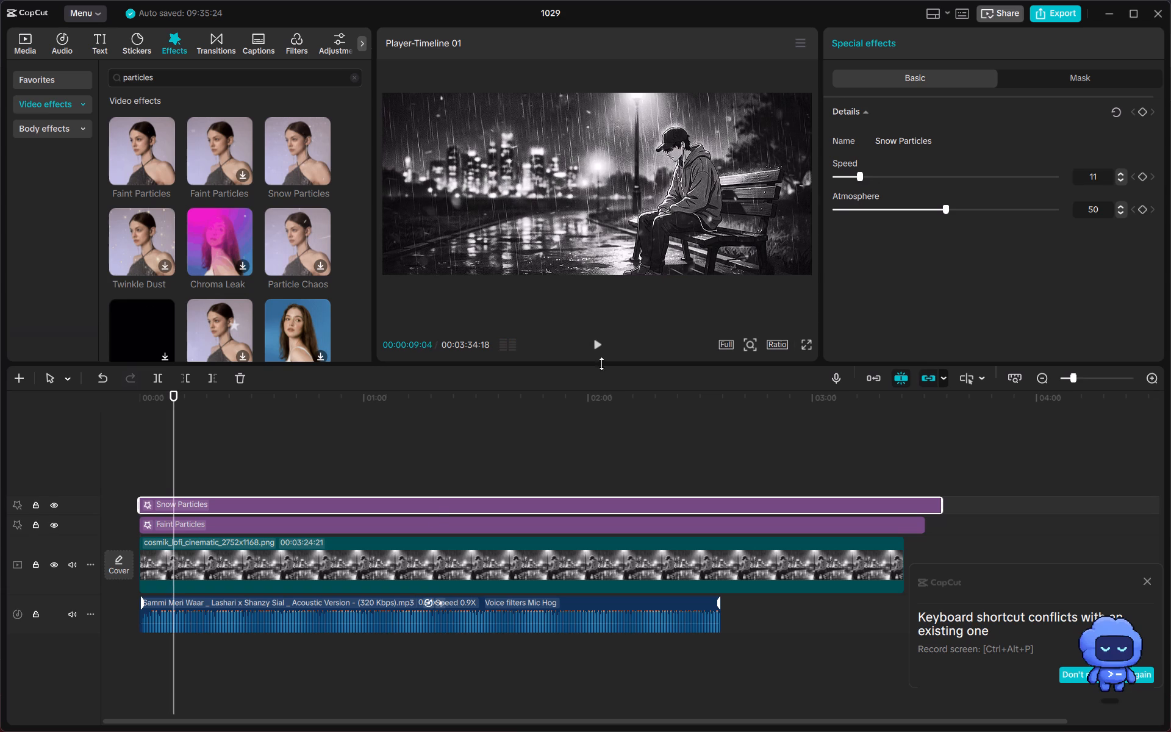
{"action": "left_click", "coordinate": [410, 522]}
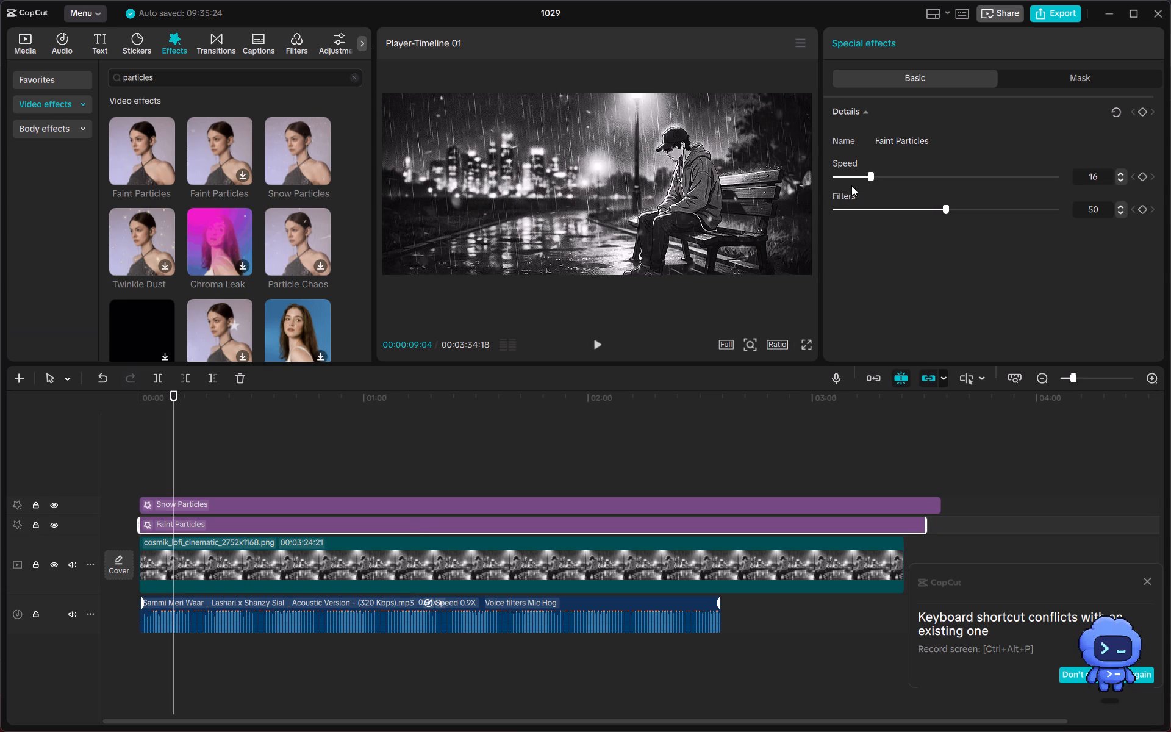
{"action": "left_click", "coordinate": [861, 175]}
{"action": "key", "text": "space"}
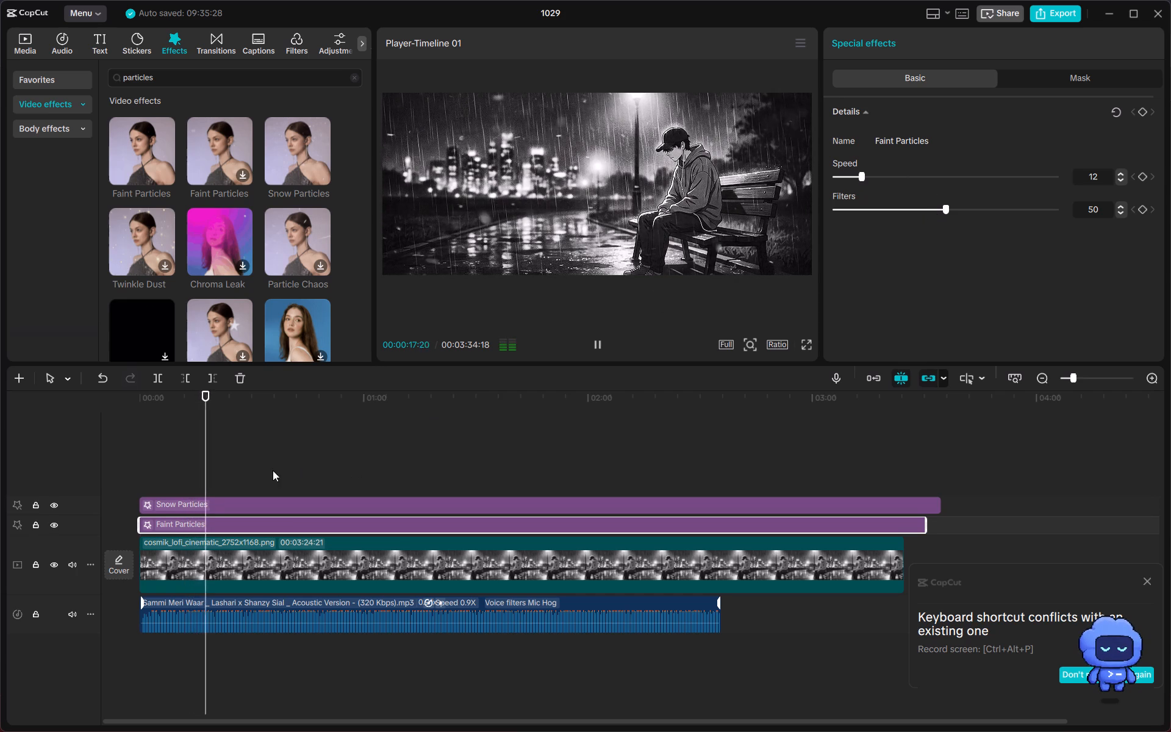
{"action": "left_click_drag", "start_coordinate": [209, 462], "coordinate": [78, 487]}
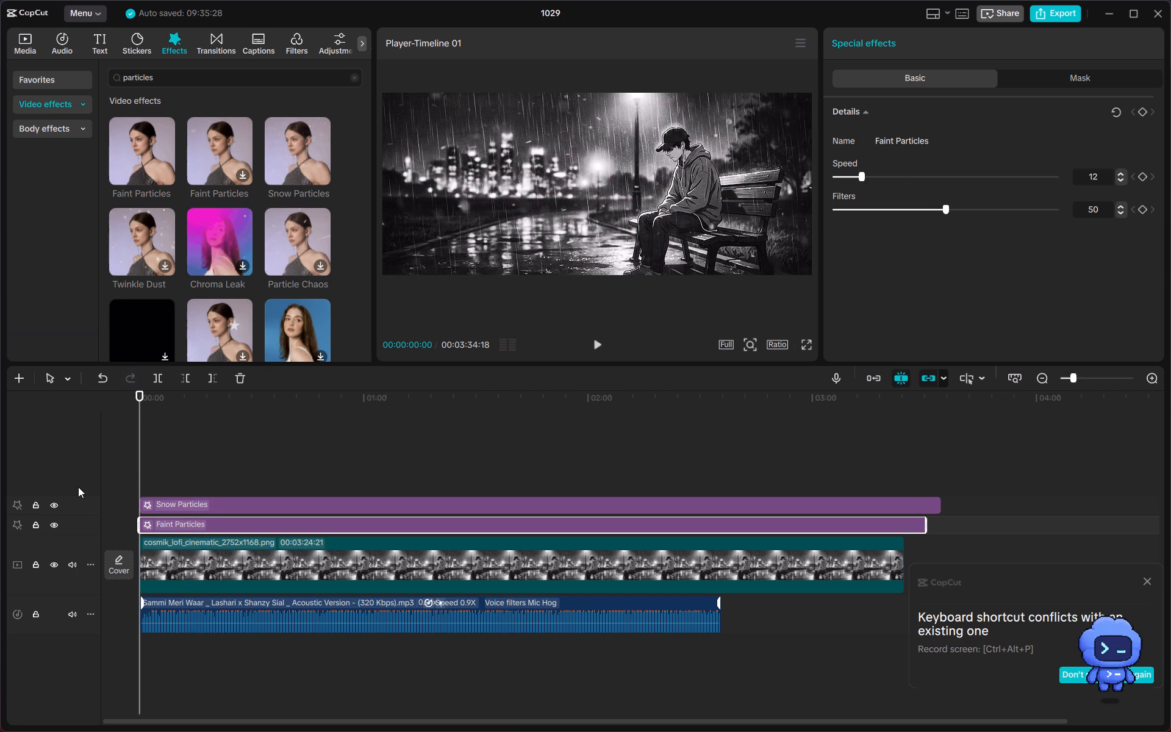
Browse the particle effects, then clear the particles search in the effects library.
{"action": "scroll", "coordinate": [220, 284], "scroll_direction": "up", "scroll_amount": 1}
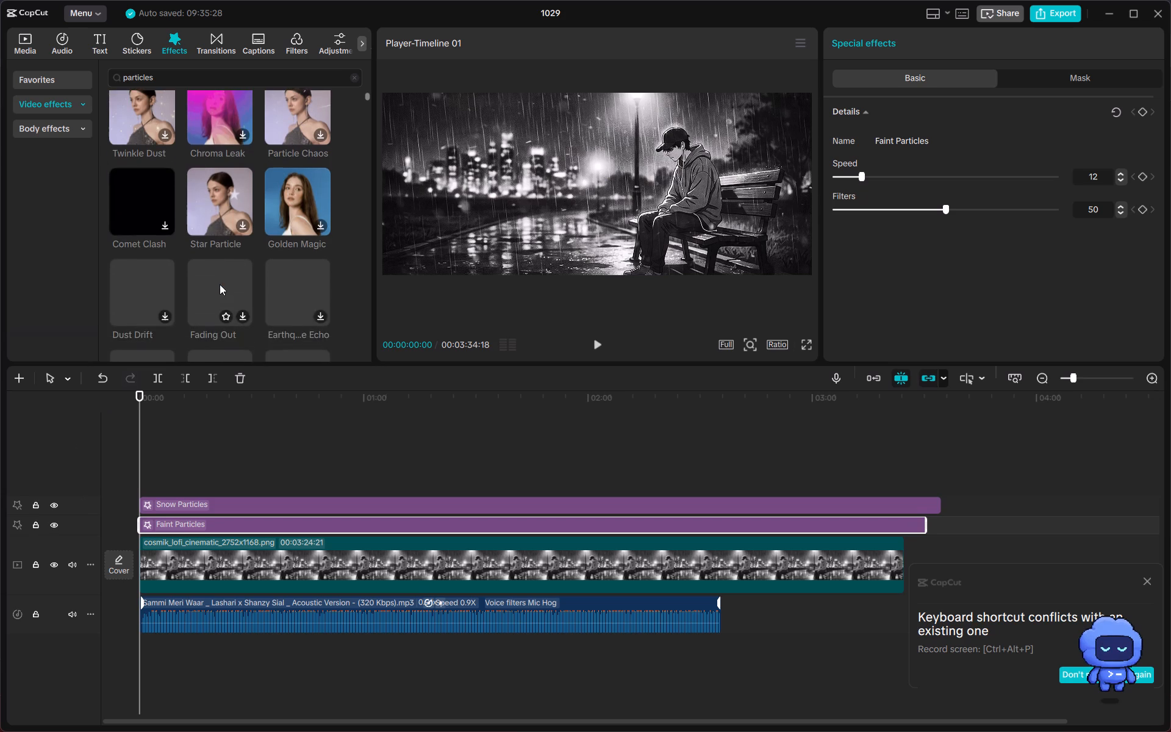
{"action": "scroll", "coordinate": [220, 284], "scroll_direction": "up", "scroll_amount": 1}
{"action": "left_click", "coordinate": [282, 76]}
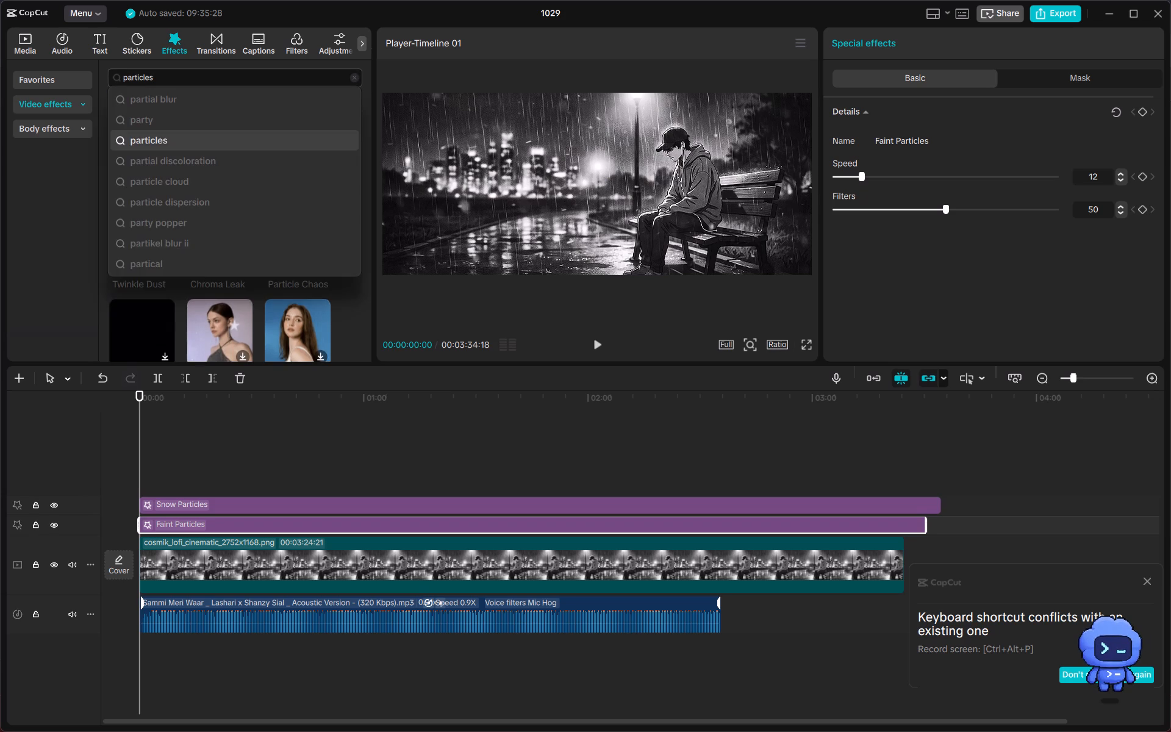
{"action": "key", "text": "BackSpace"}
{"action": "key", "text": "BackSpace"}
{"action": "key", "text": "BackSpace"}
{"action": "key", "text": "BackSpace"}
{"action": "key", "text": "BackSpace"}
{"action": "key", "text": "BackSpace"}
{"action": "key", "text": "BackSpace"}
{"action": "key", "text": "BackSpace"}
{"action": "key", "text": "BackSpace"}
{"action": "key", "text": "BackSpace"}
{"action": "key", "text": "BackSpace"}
{"action": "key", "text": "BackSpace"}
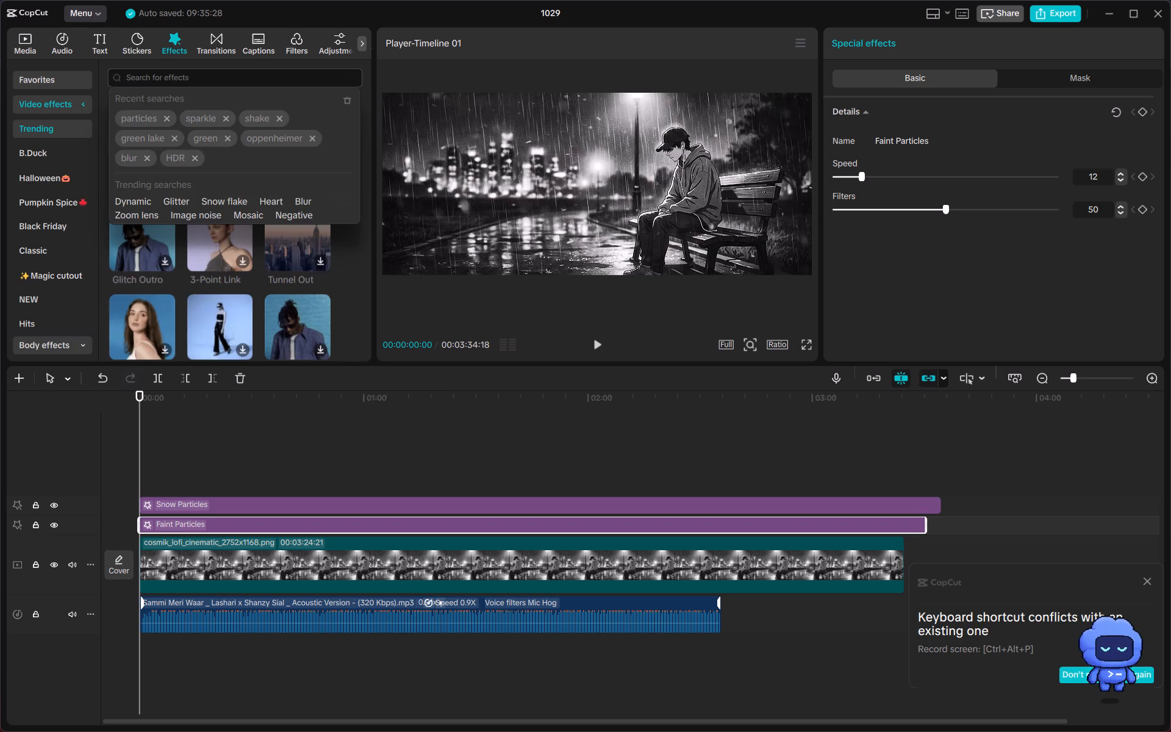
{"action": "left_click", "coordinate": [238, 444]}
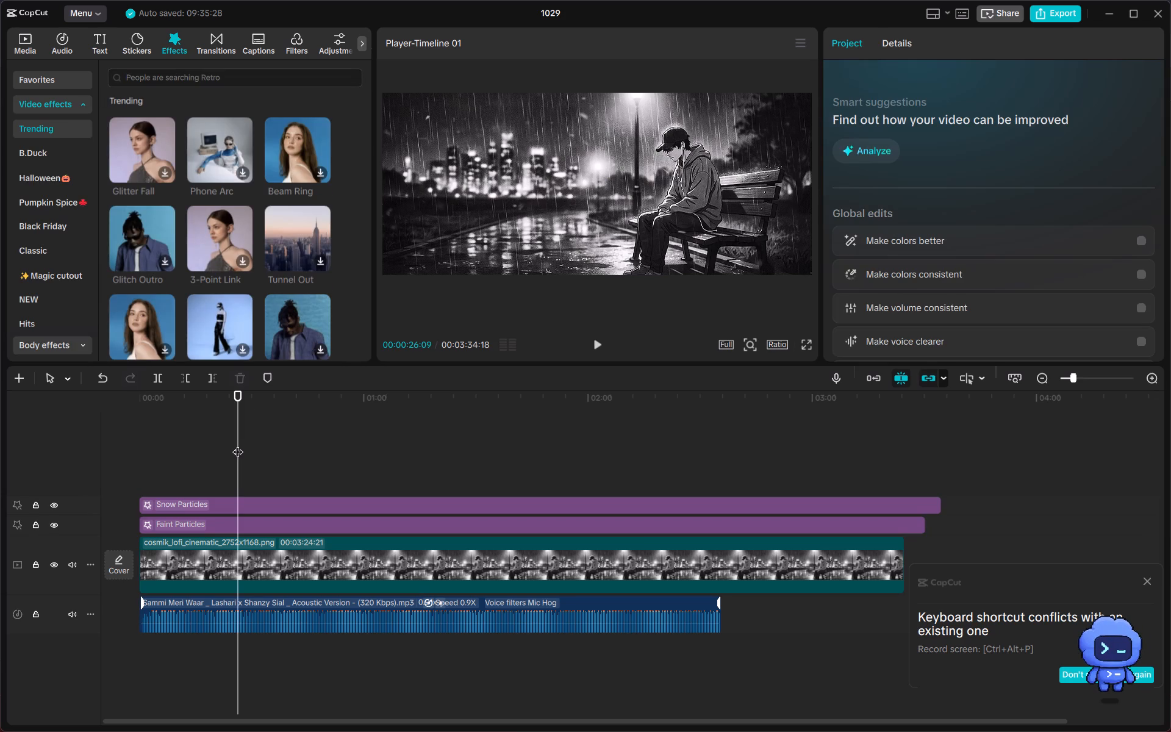
Set the project's aspect ratio to 16:9.
{"action": "left_click", "coordinate": [779, 346]}
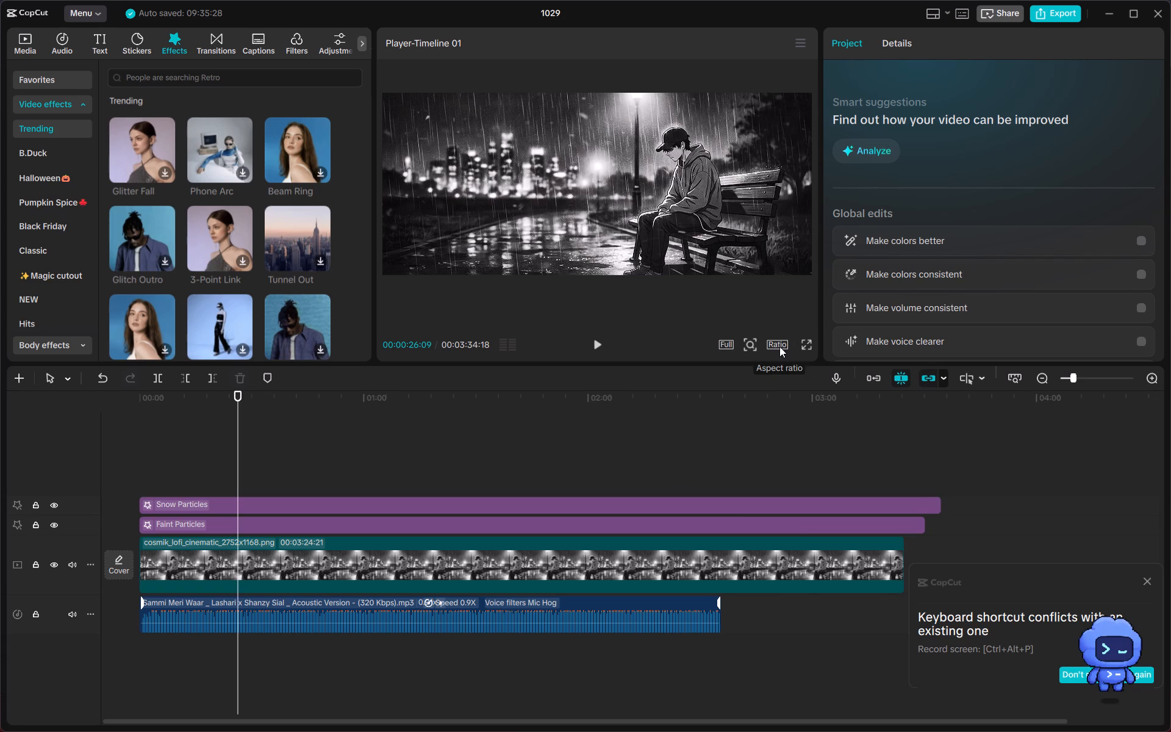
{"action": "left_click", "coordinate": [805, 403]}
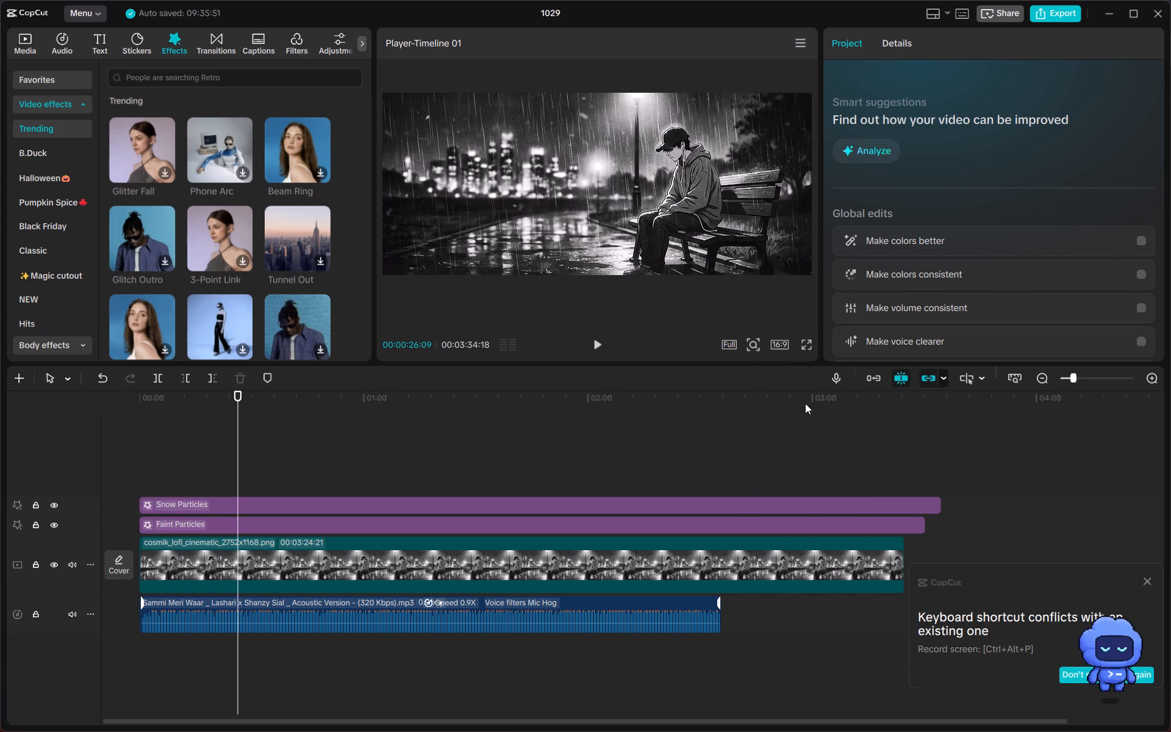
Scale the rainy night image up uniformly to about 133% so it fills the frame without black bars.
{"action": "left_click", "coordinate": [751, 187]}
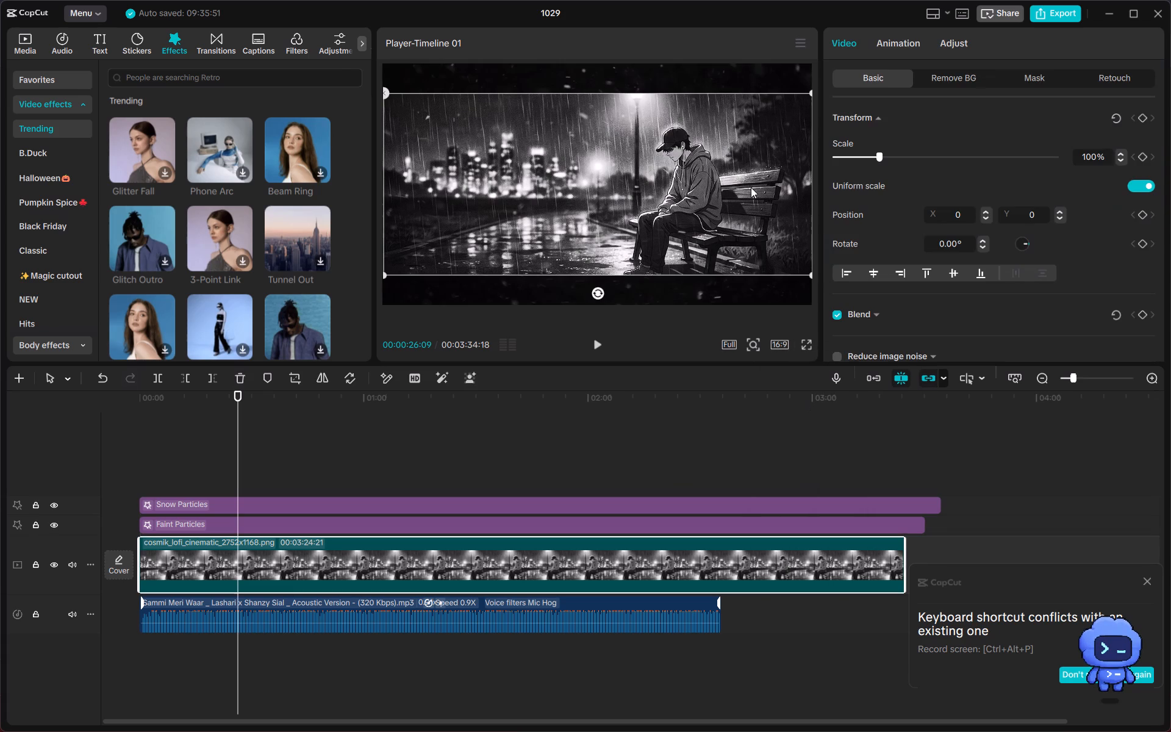
{"action": "left_click", "coordinate": [812, 271]}
{"action": "left_click_drag", "start_coordinate": [811, 271], "coordinate": [823, 279]}
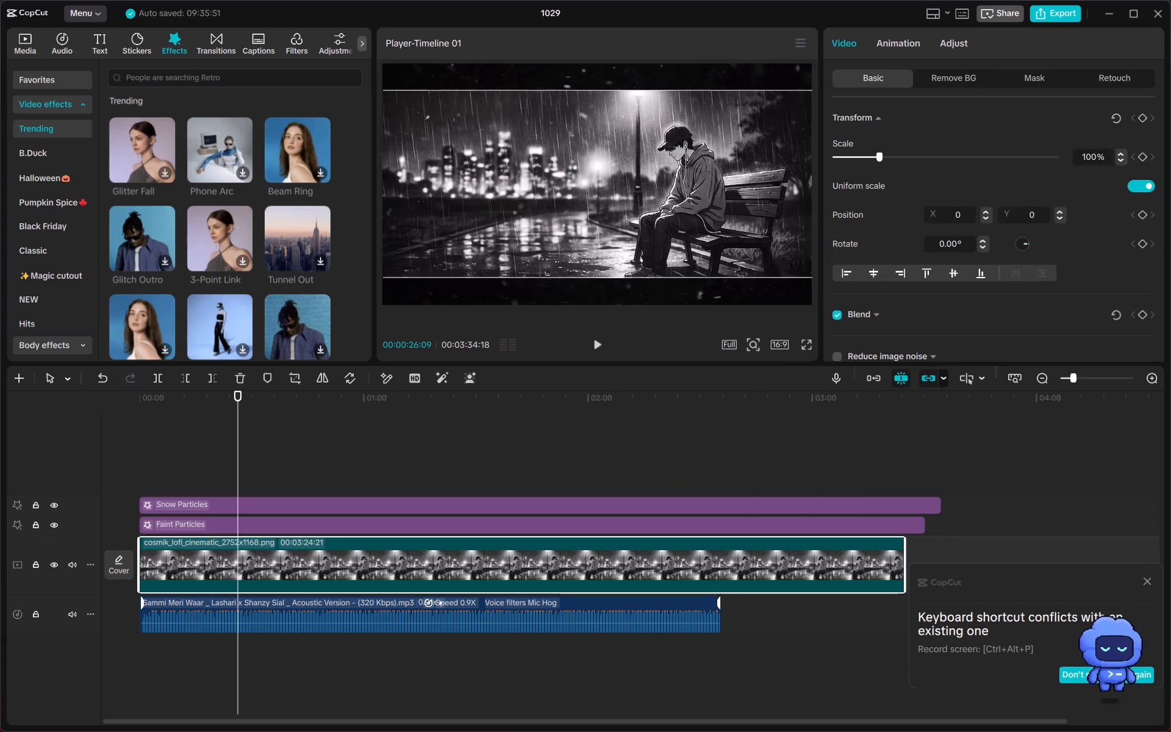
{"action": "left_click_drag", "start_coordinate": [823, 279], "coordinate": [907, 318]}
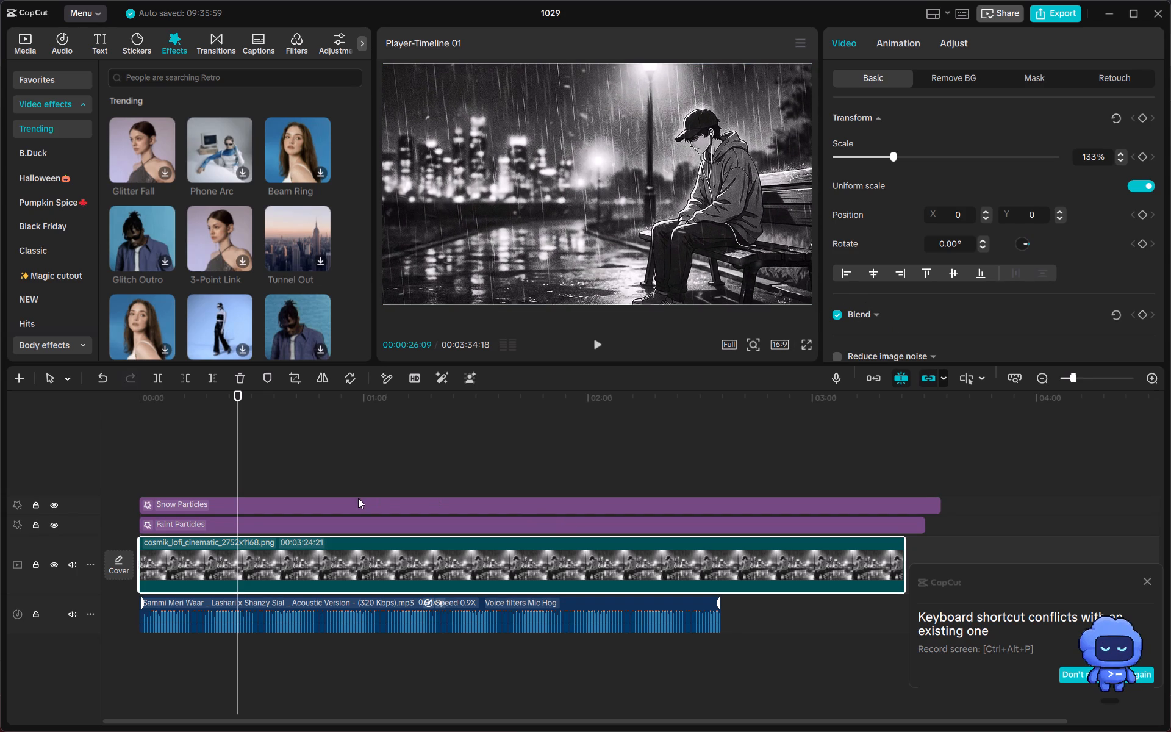
Play the opening part of the video to check the enlarged image with its effects, and return the playhead to the start.
{"action": "left_click", "coordinate": [179, 451]}
{"action": "key", "text": "space"}
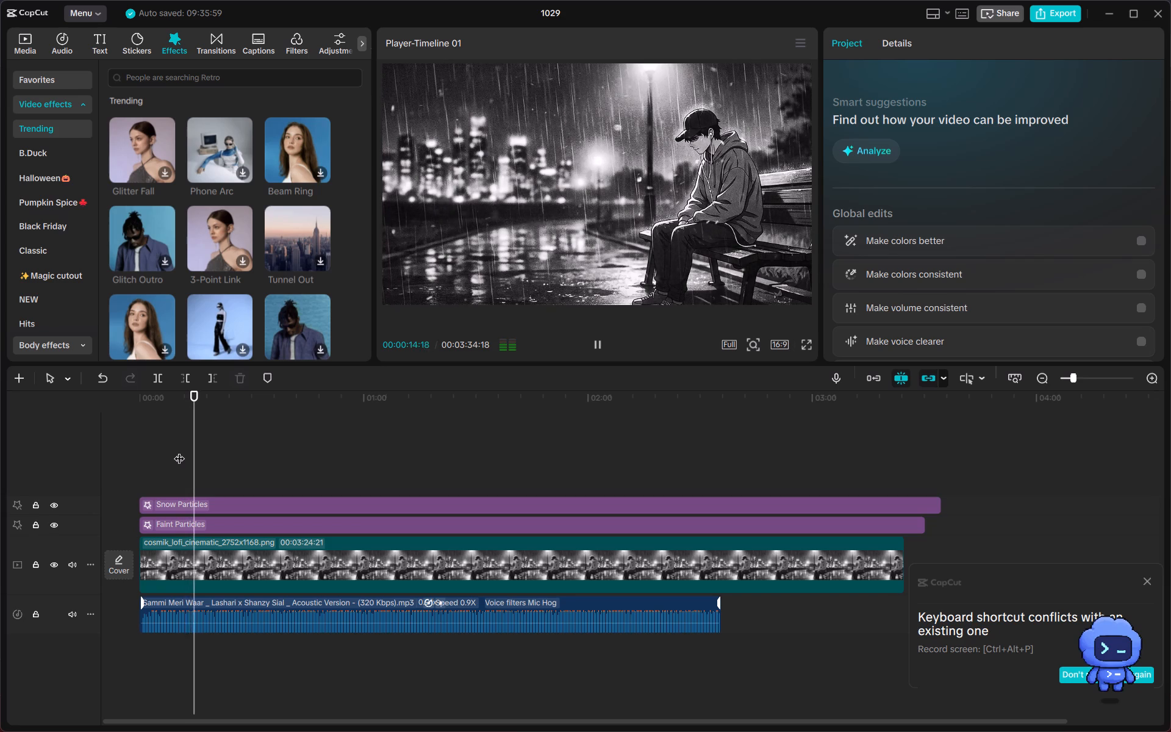
{"action": "left_click_drag", "start_coordinate": [202, 448], "coordinate": [106, 440]}
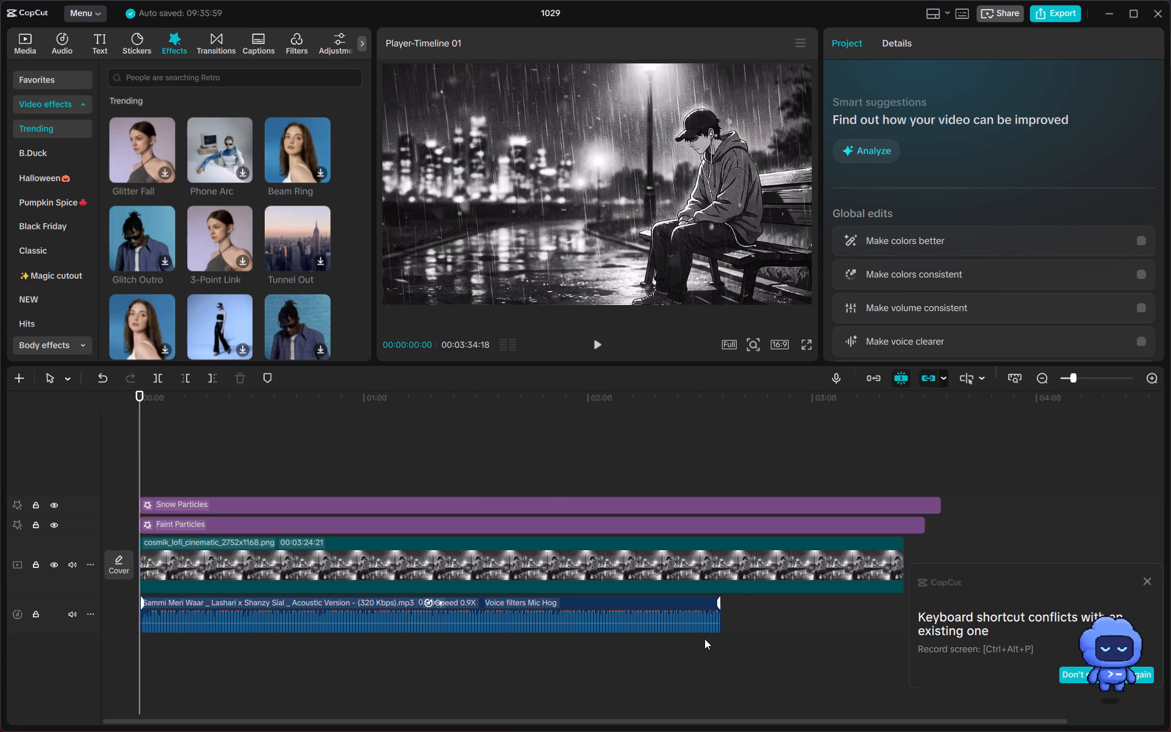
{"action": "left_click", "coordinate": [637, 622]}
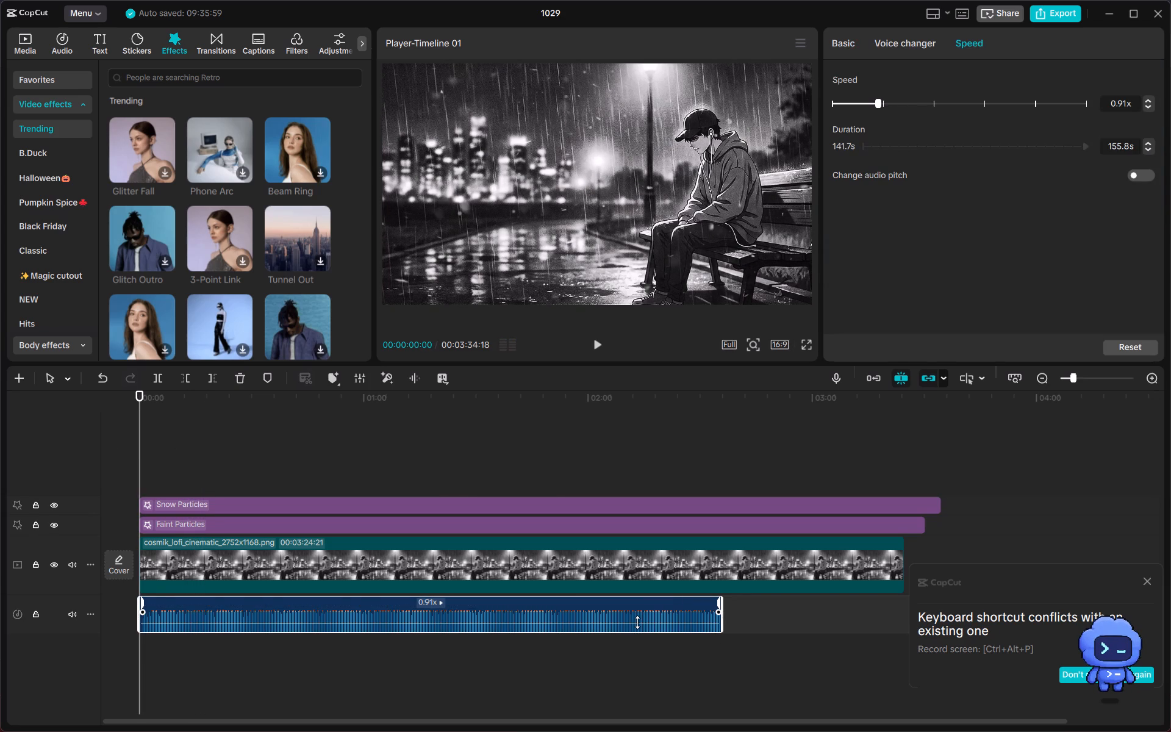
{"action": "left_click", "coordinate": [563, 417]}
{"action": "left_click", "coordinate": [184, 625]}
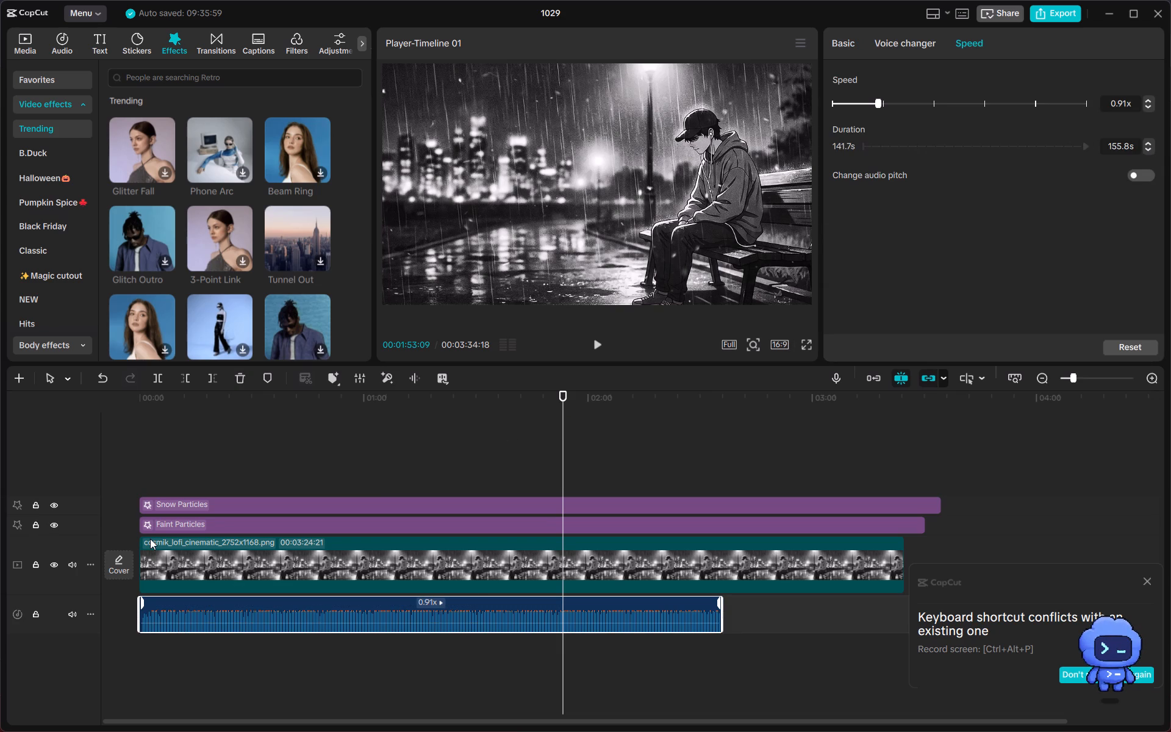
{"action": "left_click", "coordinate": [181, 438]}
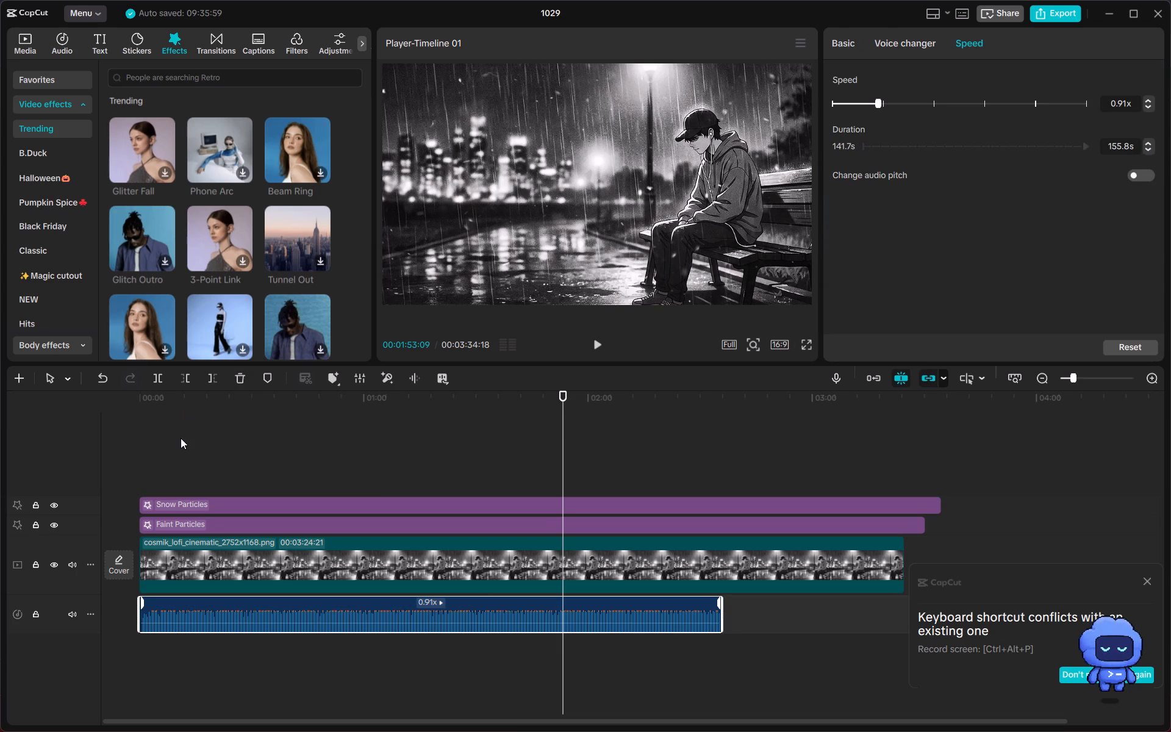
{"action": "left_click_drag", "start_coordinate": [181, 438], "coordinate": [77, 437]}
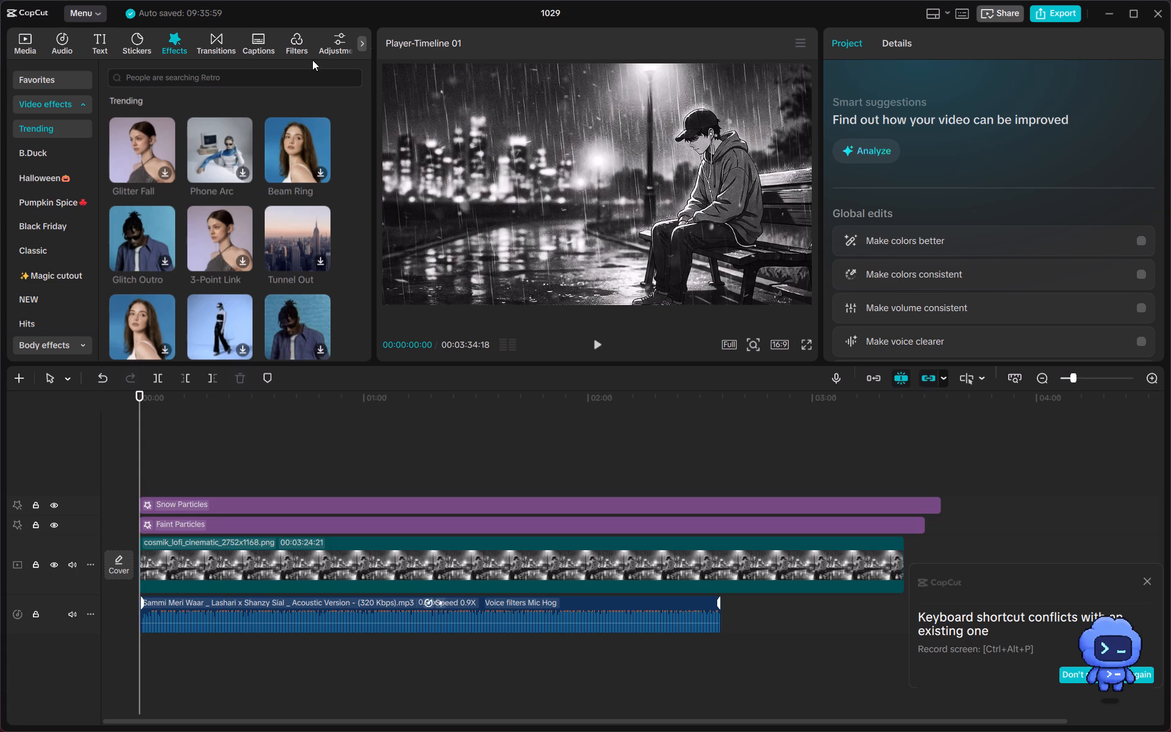
Add a default text clip at the start of the timeline and replace its wording with "Sammi Meri Waar".
{"action": "left_click", "coordinate": [91, 41]}
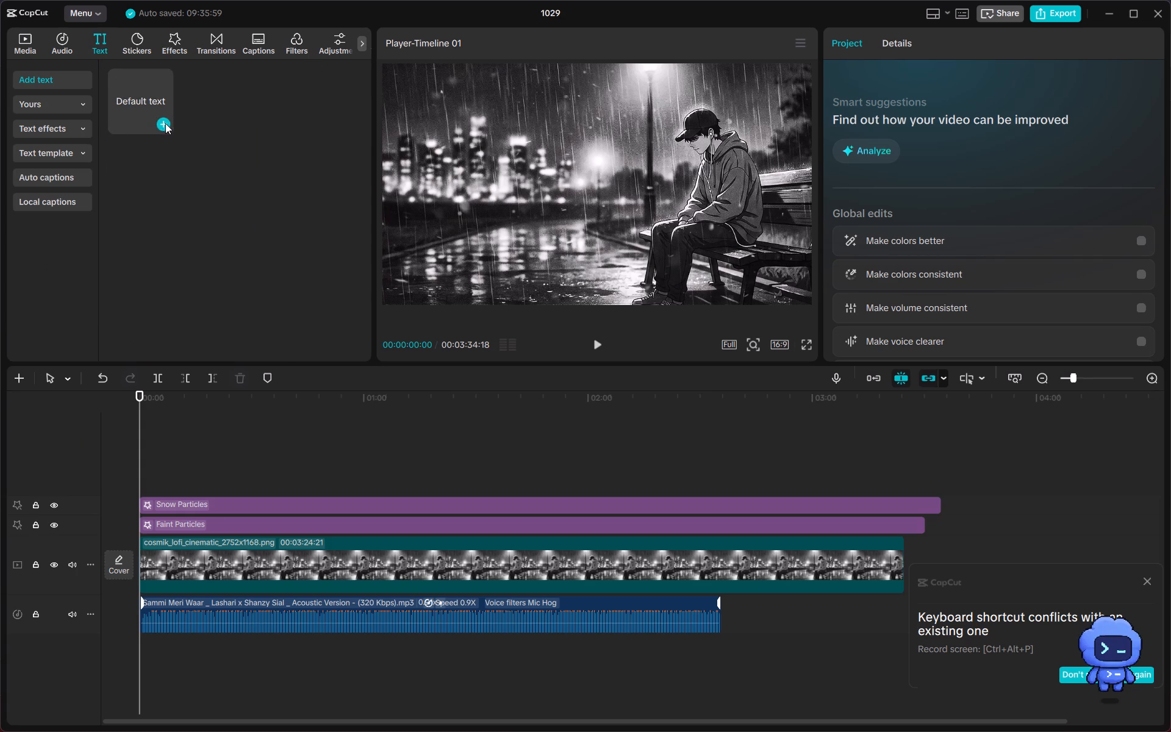
{"action": "left_click", "coordinate": [165, 123]}
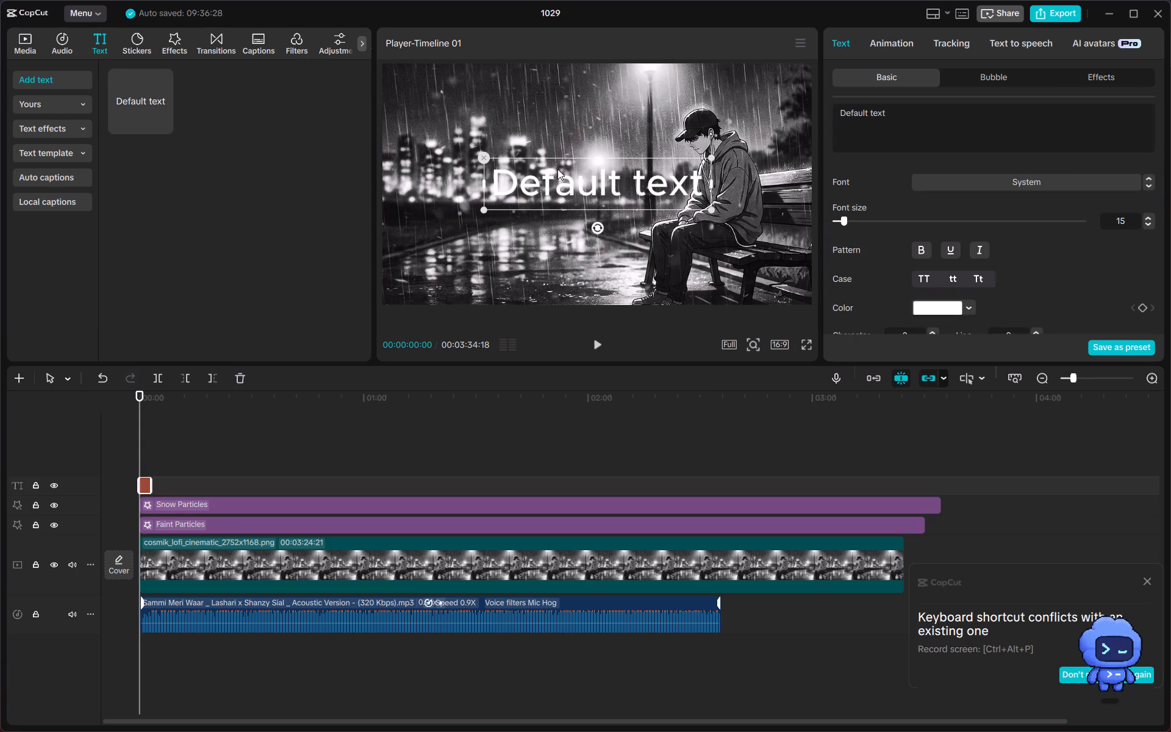
{"action": "left_click", "coordinate": [899, 113]}
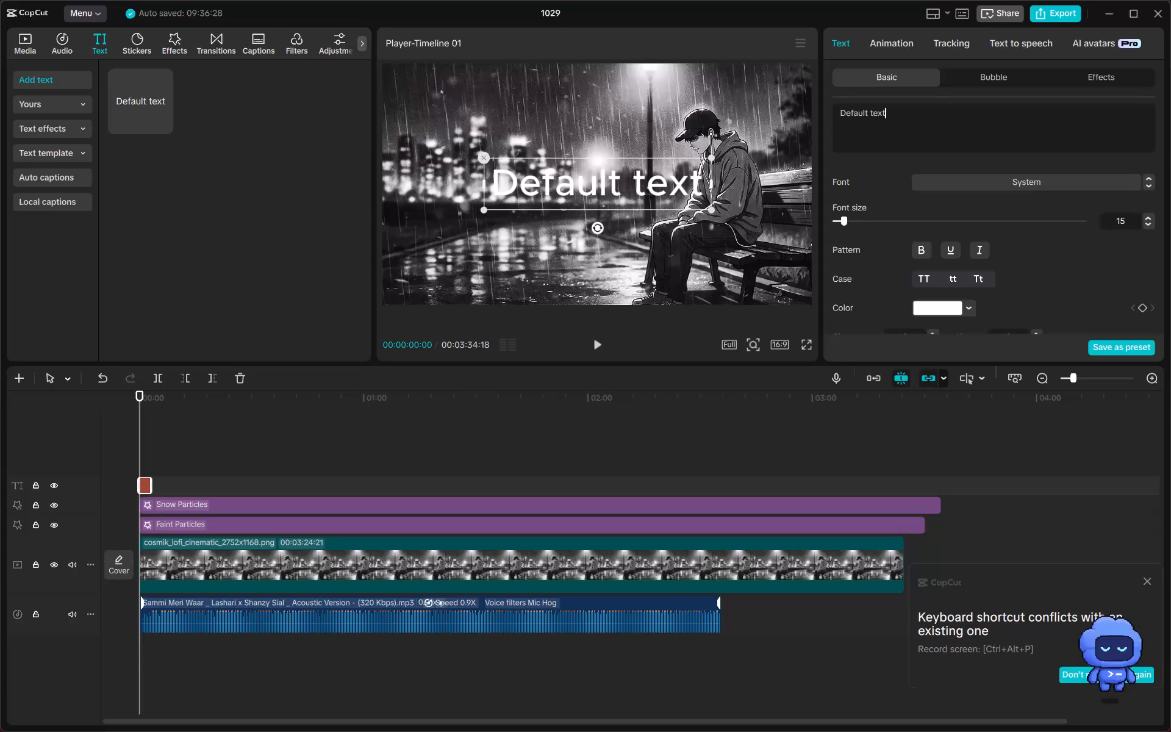
{"action": "key", "text": "BackSpace"}
{"action": "key", "text": "BackSpace"}
{"action": "key", "text": "BackSpace"}
{"action": "key", "text": "BackSpace"}
{"action": "key", "text": "BackSpace"}
{"action": "key", "text": "BackSpace"}
{"action": "key", "text": "BackSpace"}
{"action": "key", "text": "BackSpace"}
{"action": "key", "text": "BackSpace"}
{"action": "key", "text": "BackSpace"}
{"action": "key", "text": "BackSpace"}
{"action": "key", "text": "BackSpace"}
{"action": "key", "text": "BackSpace"}
{"action": "key", "text": "BackSpace"}
{"action": "key", "text": "BackSpace"}
{"action": "key", "text": "BackSpace"}
{"action": "key", "text": "BackSpace"}
{"action": "key", "text": "BackSpace"}
{"action": "key", "text": "BackSpace"}
{"action": "key", "text": "BackSpace"}
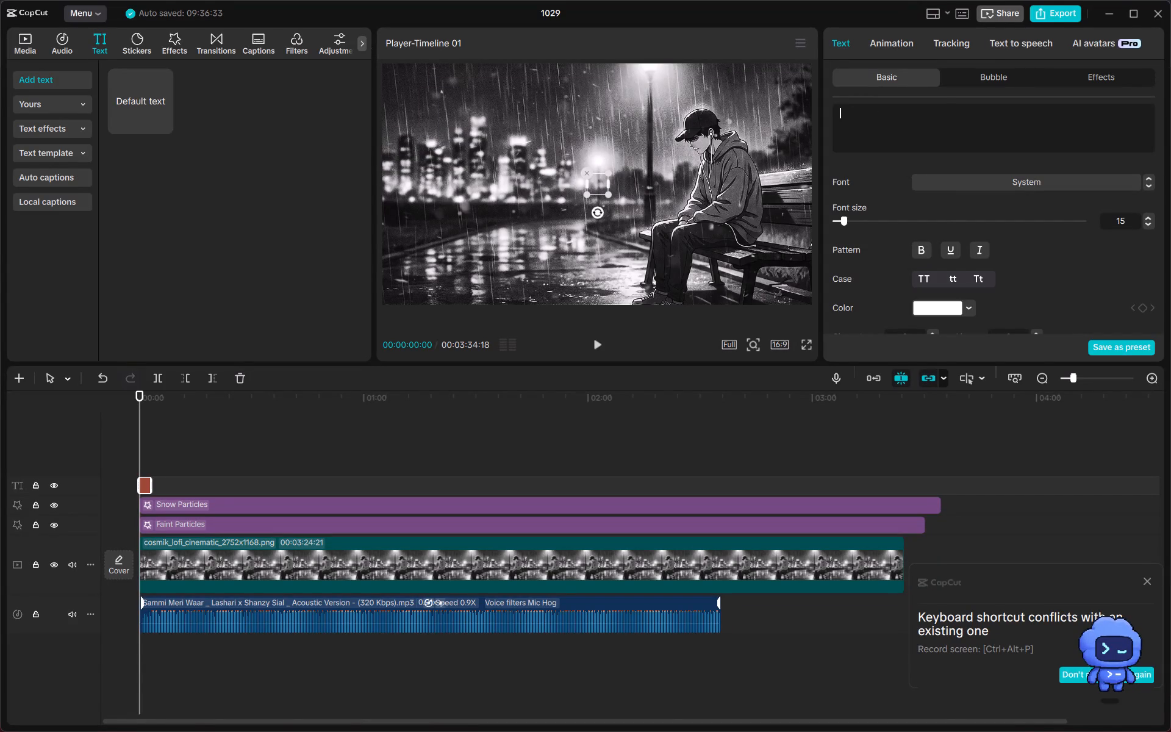
{"action": "key", "text": "shift+s"}
{"action": "type", "text": "ammi mer"}
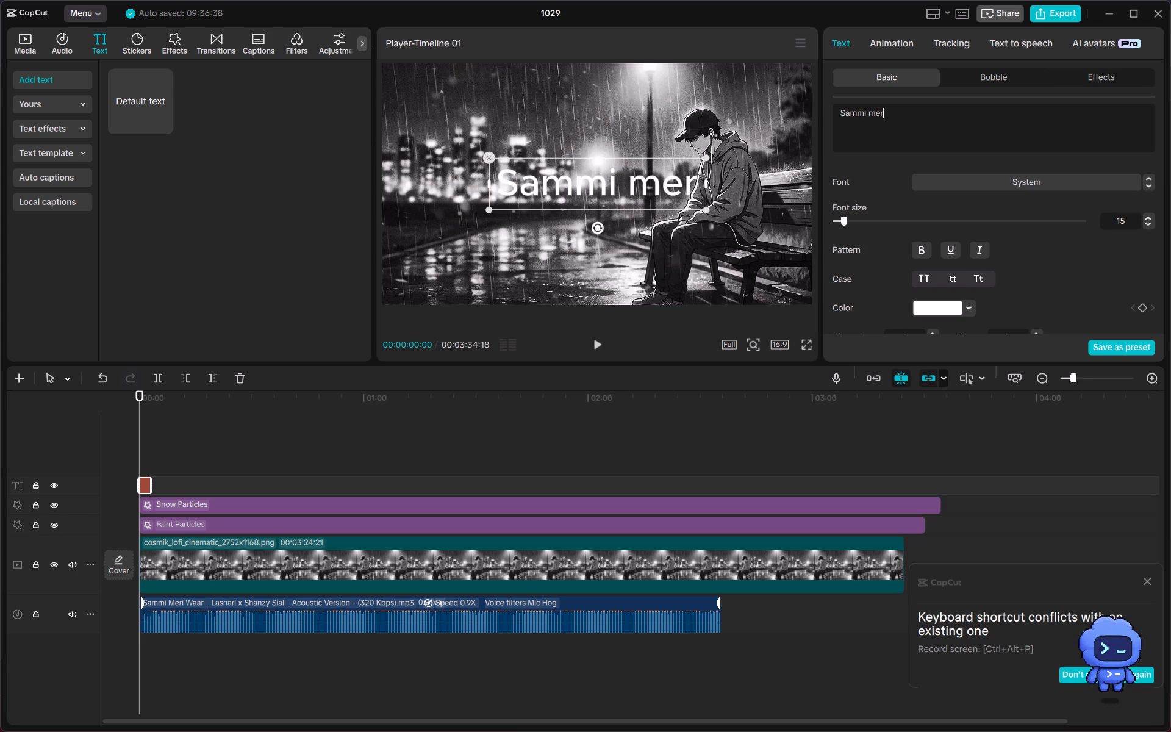
{"action": "key", "text": "BackSpace"}
{"action": "key", "text": "BackSpace"}
{"action": "key", "text": "BackSpace"}
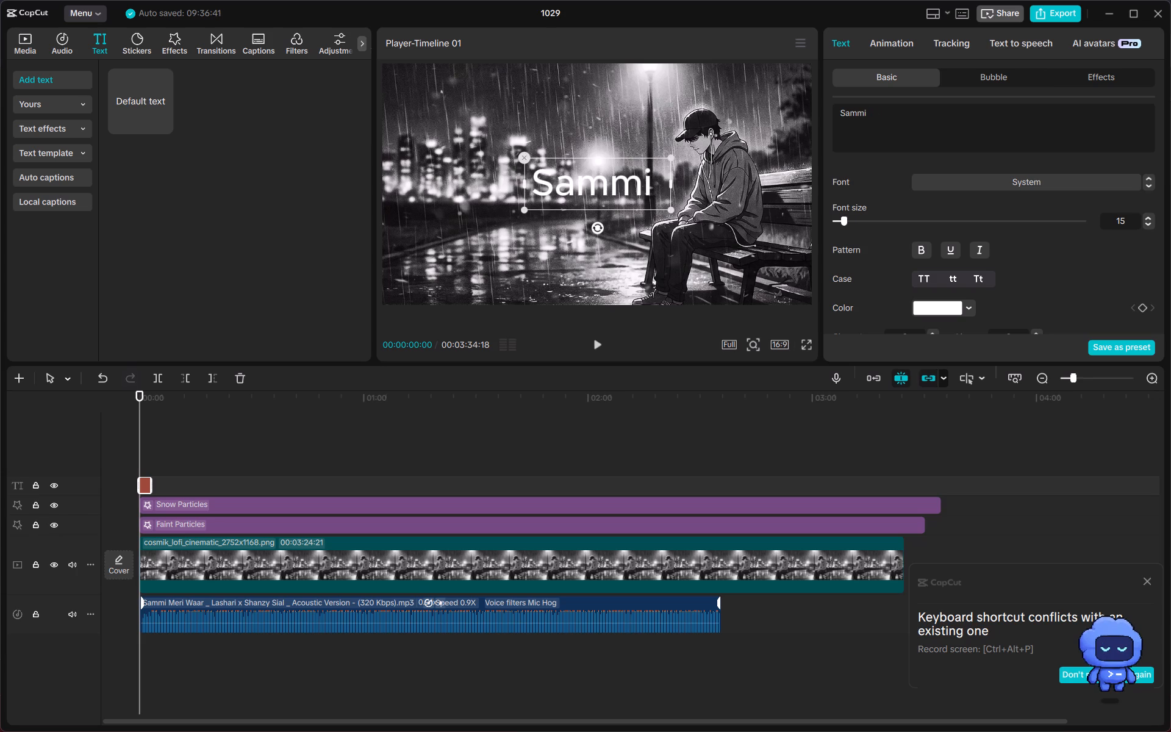
{"action": "type", "text": "Meri Waar"}
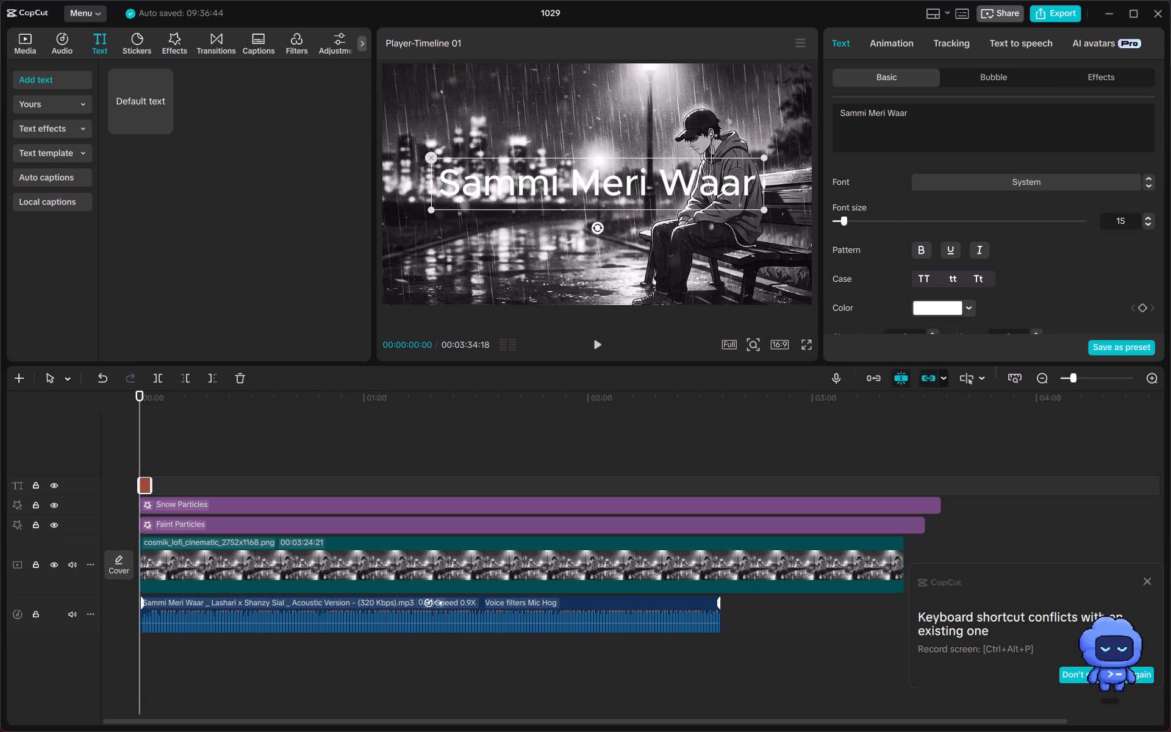
Turn on the Shadow option for the Sammi Meri Waar title and look over its shadow settings.
{"action": "scroll", "coordinate": [924, 275], "scroll_direction": "down", "scroll_amount": 1}
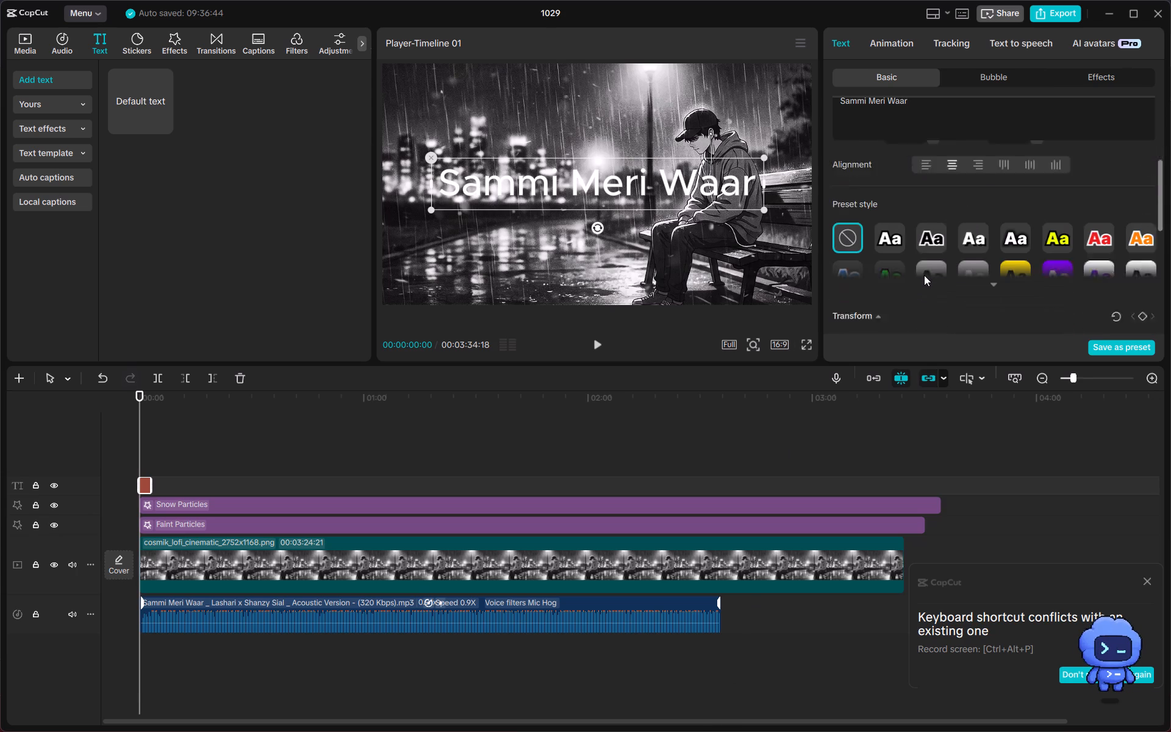
{"action": "scroll", "coordinate": [924, 275], "scroll_direction": "down", "scroll_amount": 1}
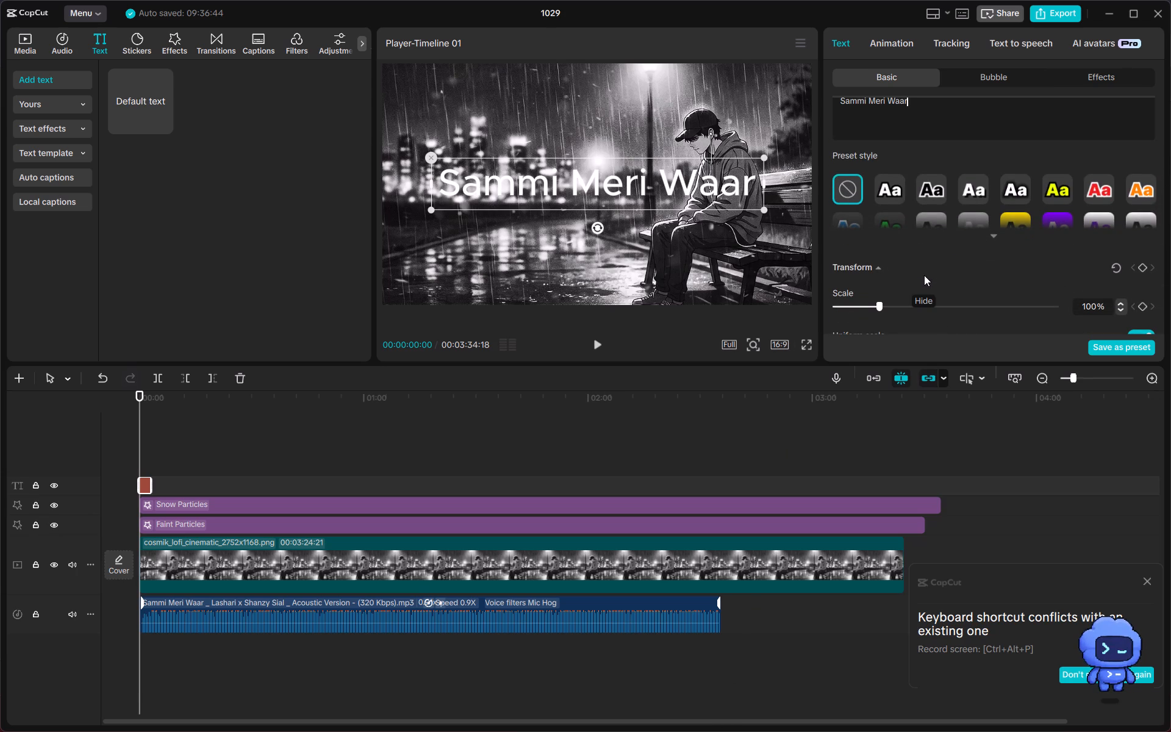
{"action": "scroll", "coordinate": [934, 307], "scroll_direction": "down", "scroll_amount": 1}
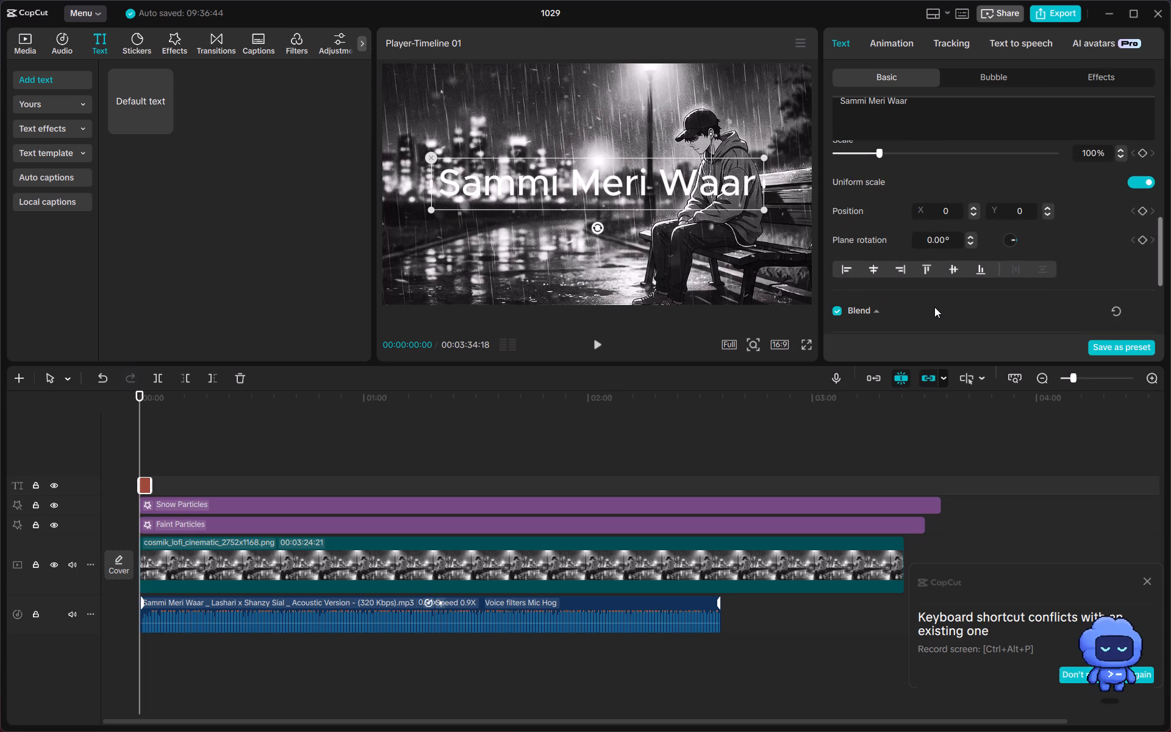
{"action": "scroll", "coordinate": [934, 307], "scroll_direction": "down", "scroll_amount": 3}
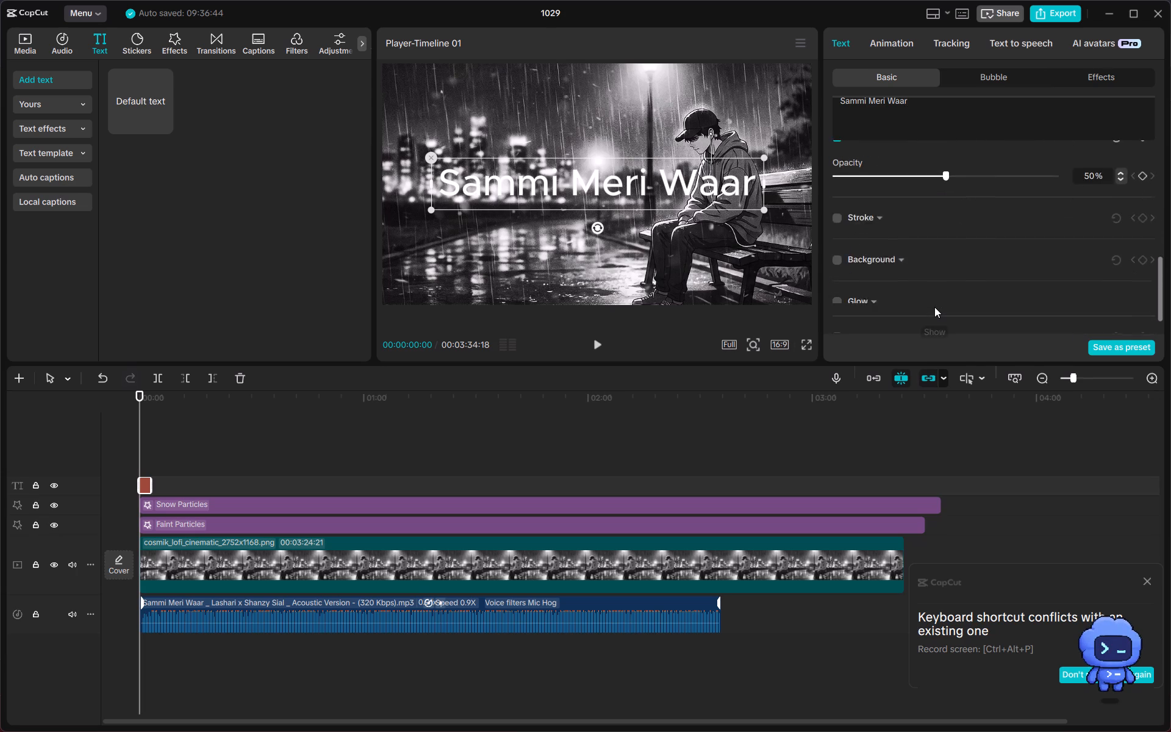
{"action": "scroll", "coordinate": [934, 307], "scroll_direction": "down", "scroll_amount": 2}
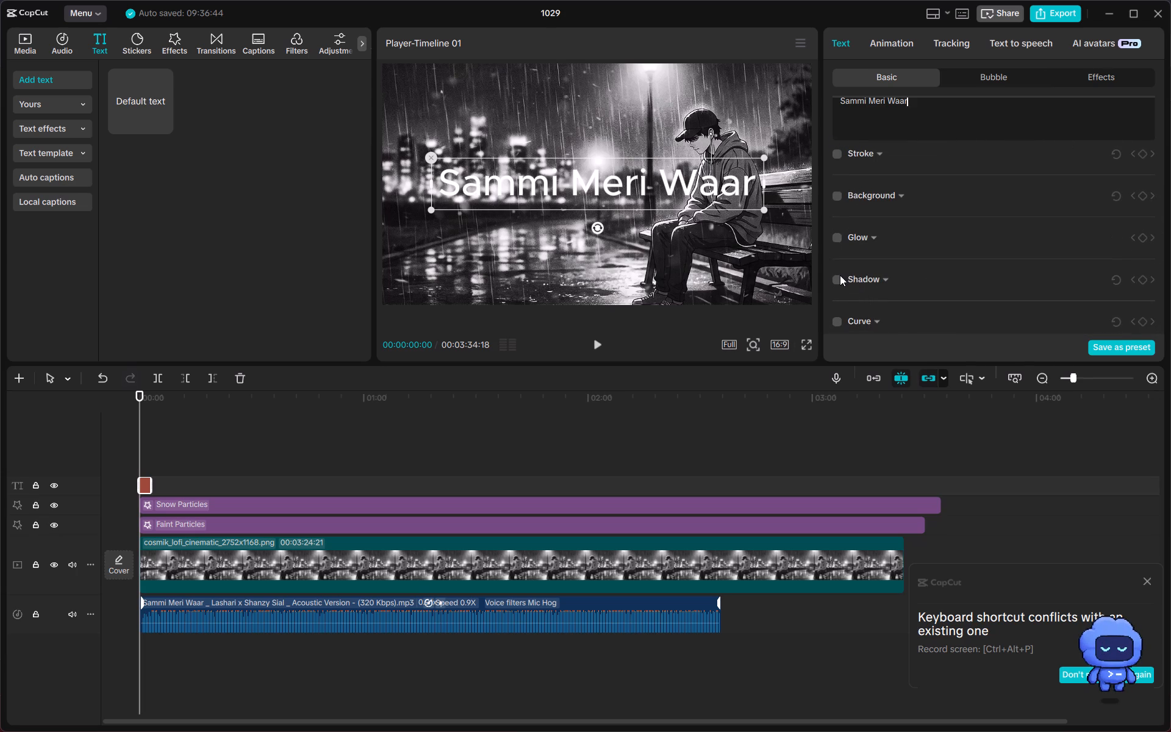
{"action": "left_click", "coordinate": [840, 275]}
{"action": "left_click", "coordinate": [833, 275]}
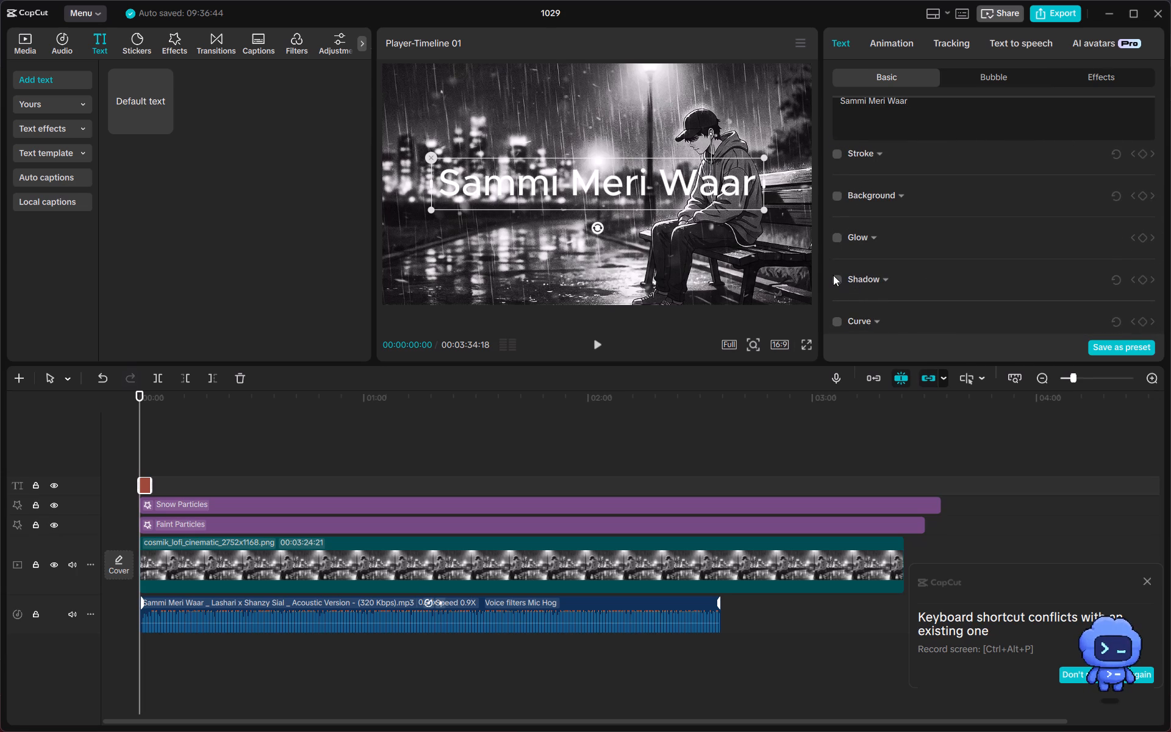
{"action": "left_click", "coordinate": [837, 281]}
{"action": "scroll", "coordinate": [929, 284], "scroll_direction": "down", "scroll_amount": 1}
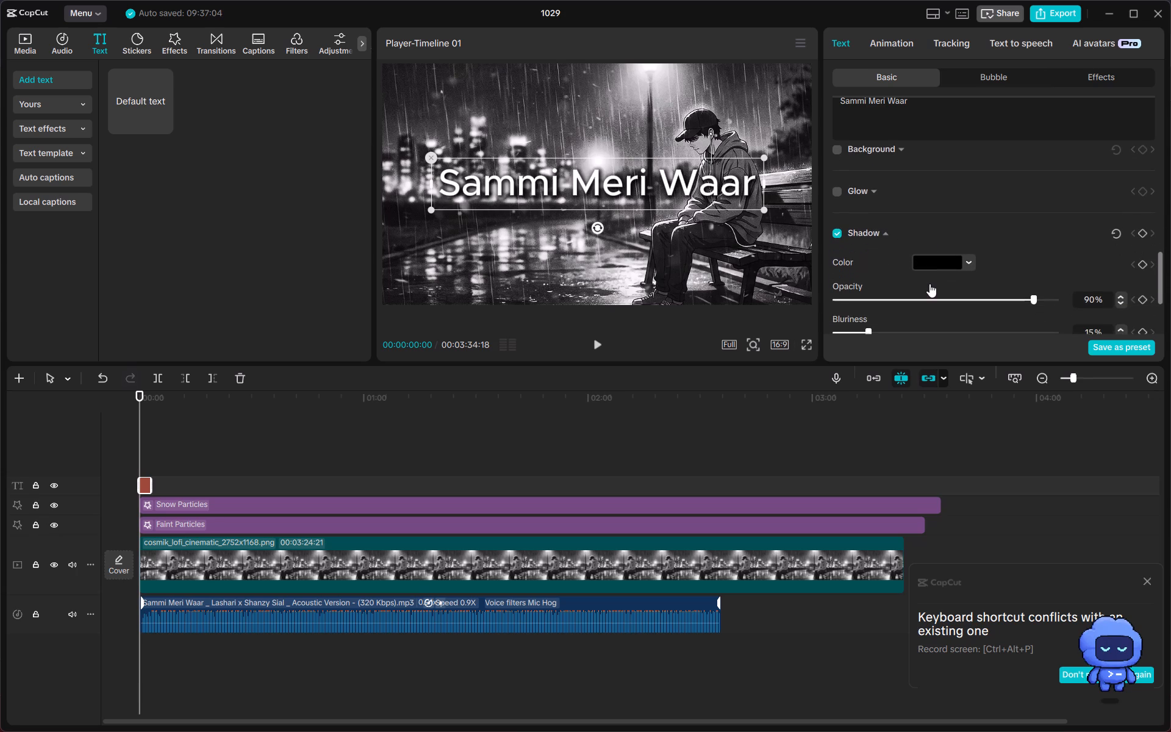
{"action": "scroll", "coordinate": [929, 284], "scroll_direction": "down", "scroll_amount": 2}
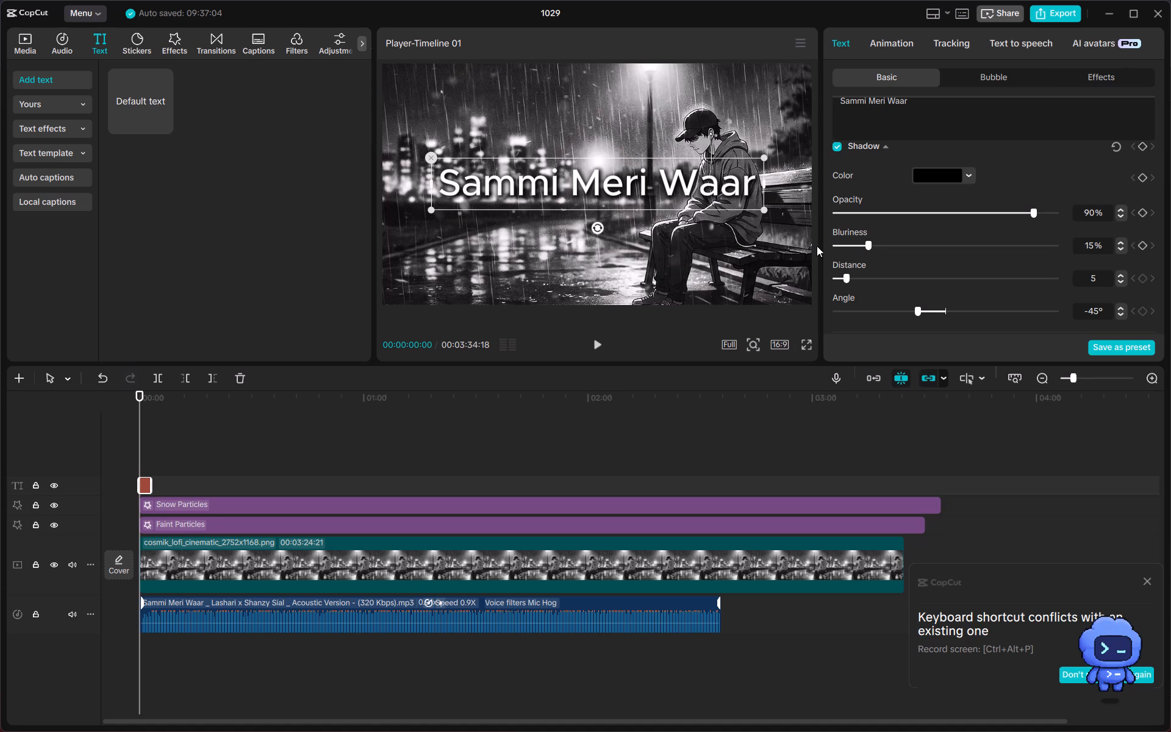
Change the Sammi Meri Waar title's font to Hogles Regular.
{"action": "scroll", "coordinate": [959, 124], "scroll_direction": "up", "scroll_amount": 1}
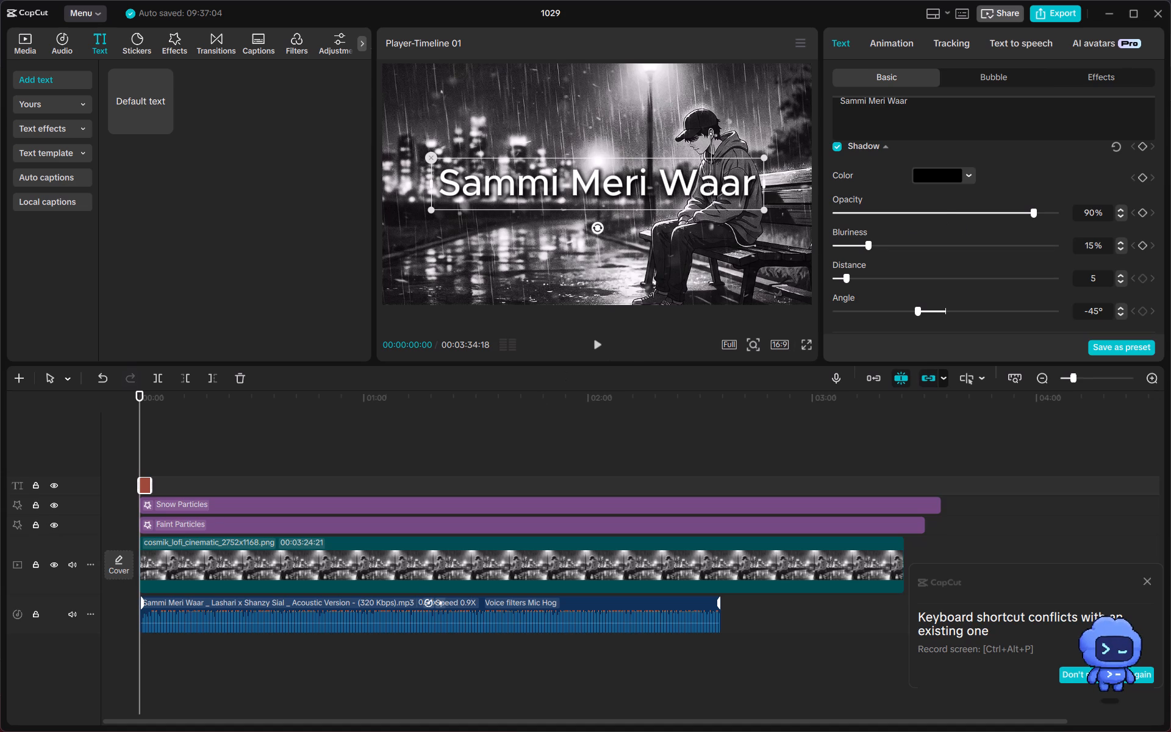
{"action": "scroll", "coordinate": [940, 195], "scroll_direction": "up", "scroll_amount": 4}
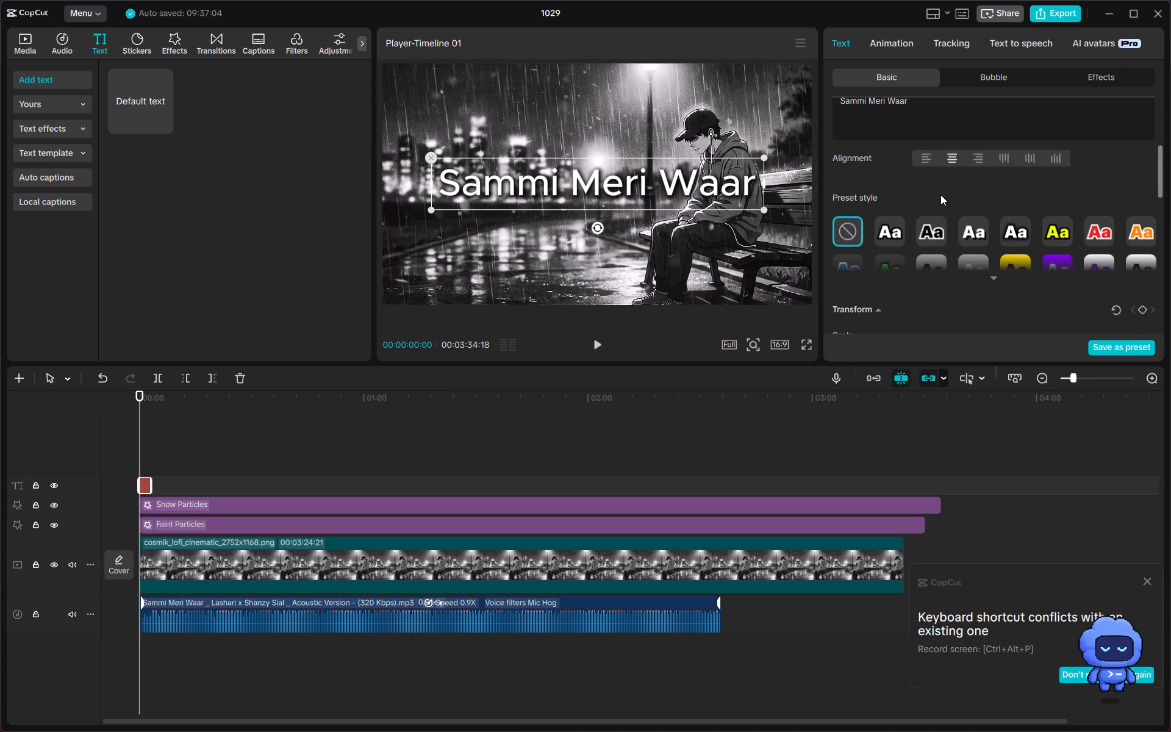
{"action": "scroll", "coordinate": [987, 188], "scroll_direction": "up", "scroll_amount": 1}
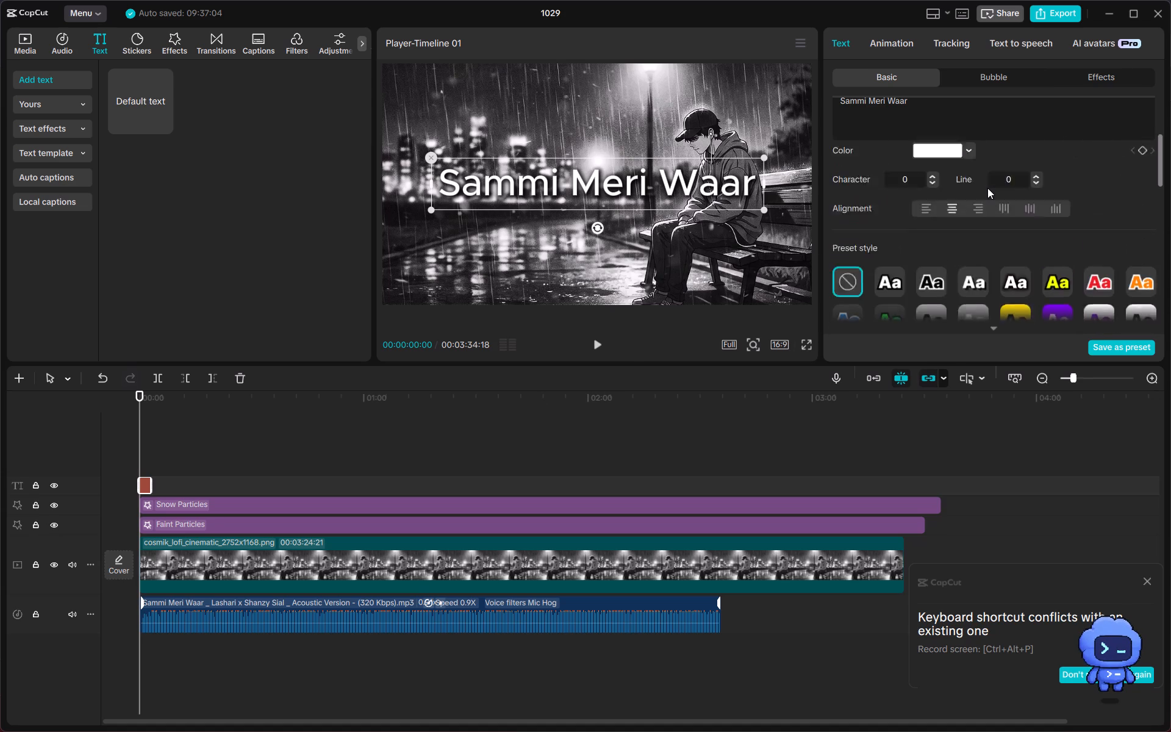
{"action": "scroll", "coordinate": [987, 188], "scroll_direction": "up", "scroll_amount": 2}
{"action": "left_click", "coordinate": [1050, 176]}
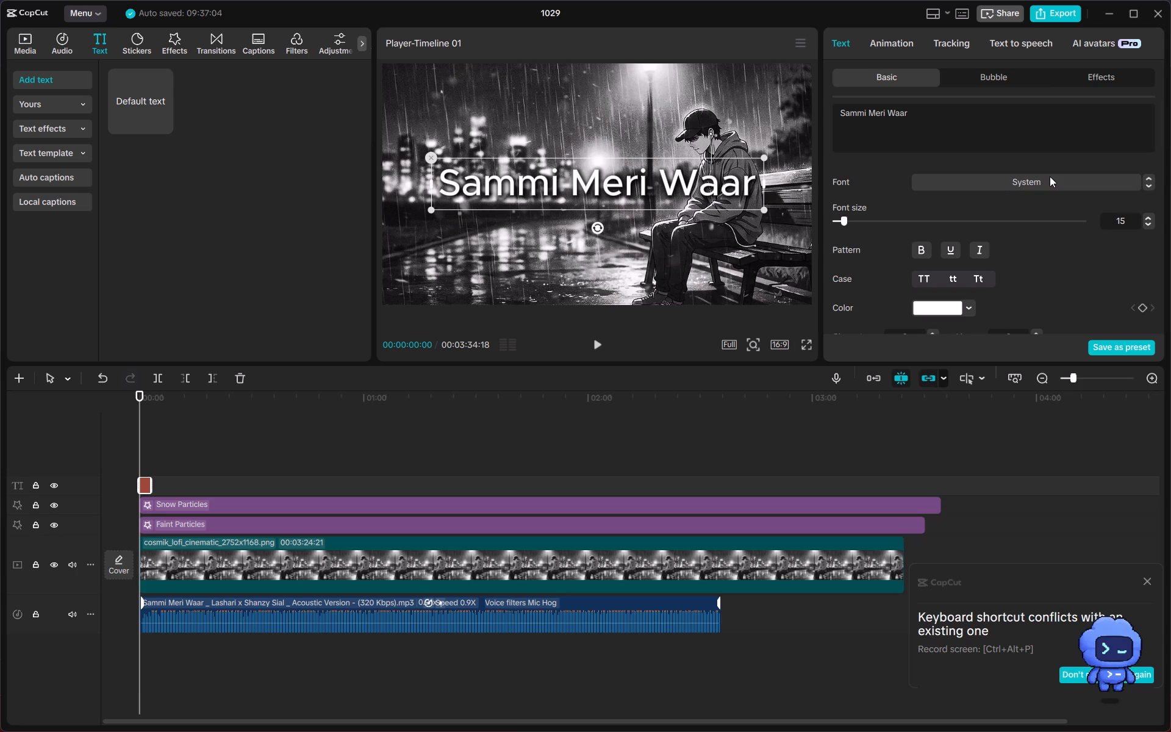
{"action": "left_click", "coordinate": [980, 202]}
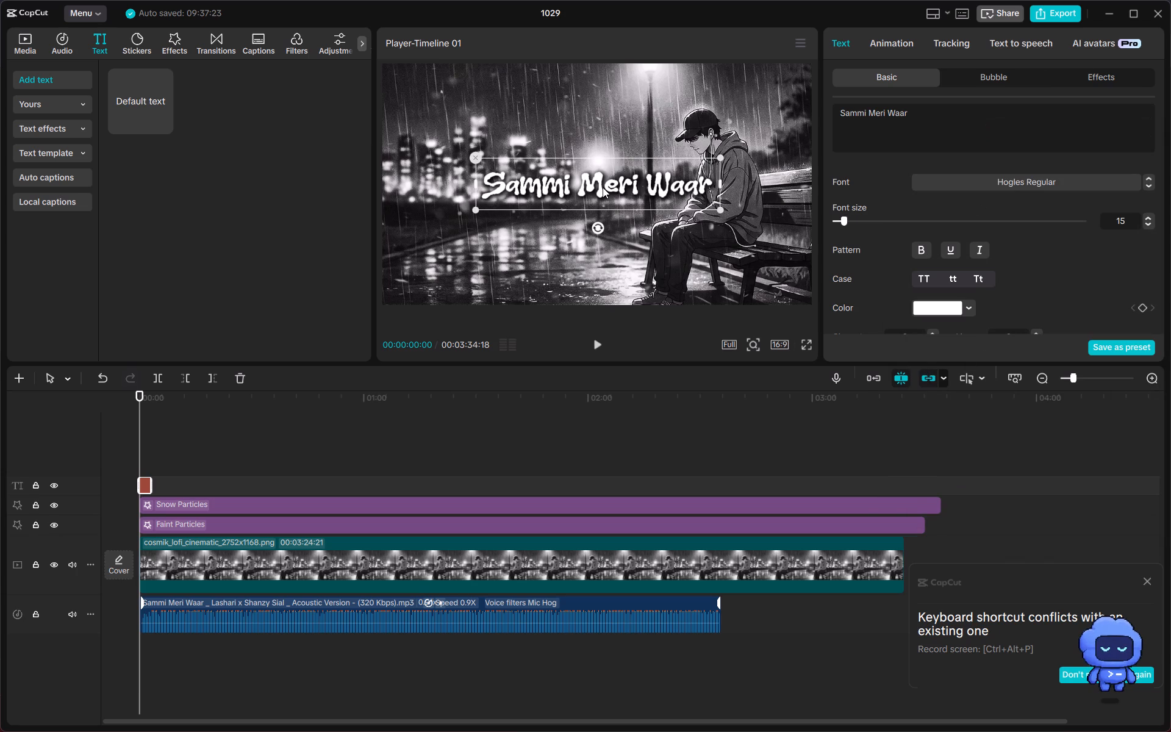
Move the Sammi Meri Waar title up in the frame, above the centre, and scale it down slightly.
{"action": "left_click_drag", "start_coordinate": [603, 187], "coordinate": [599, 149]}
{"action": "left_click_drag", "start_coordinate": [717, 167], "coordinate": [705, 159]}
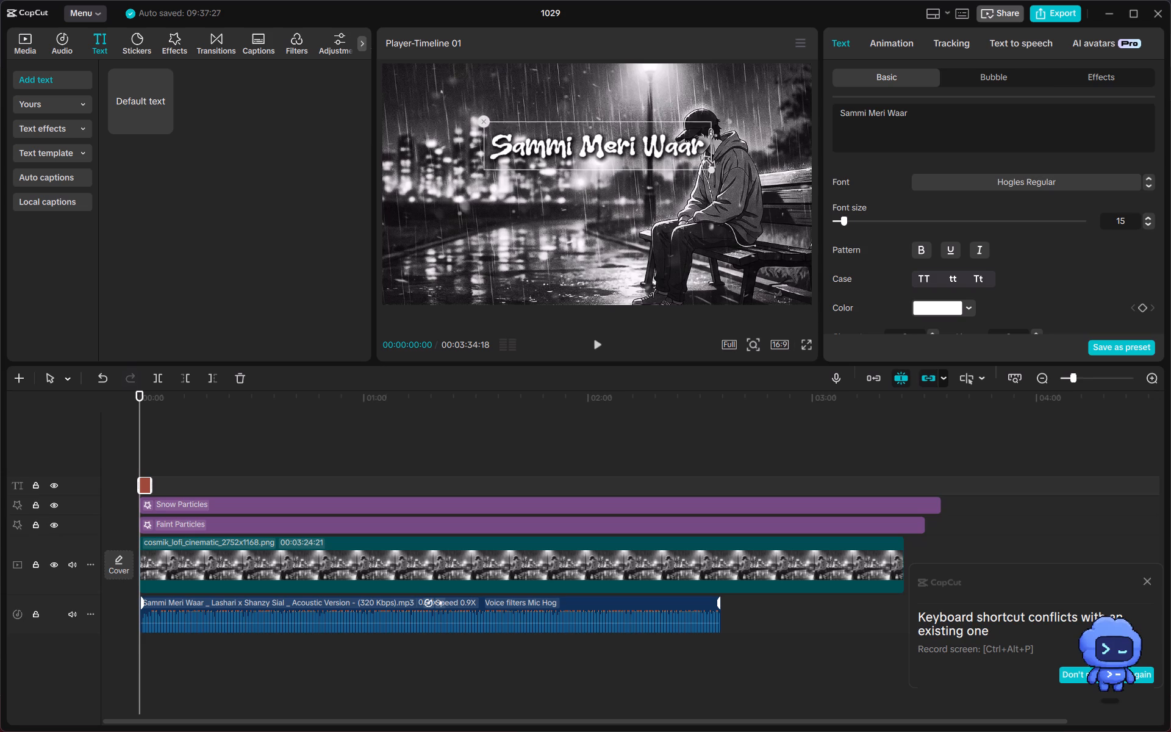
{"action": "left_click_drag", "start_coordinate": [705, 159], "coordinate": [703, 159]}
{"action": "left_click_drag", "start_coordinate": [634, 150], "coordinate": [634, 159]}
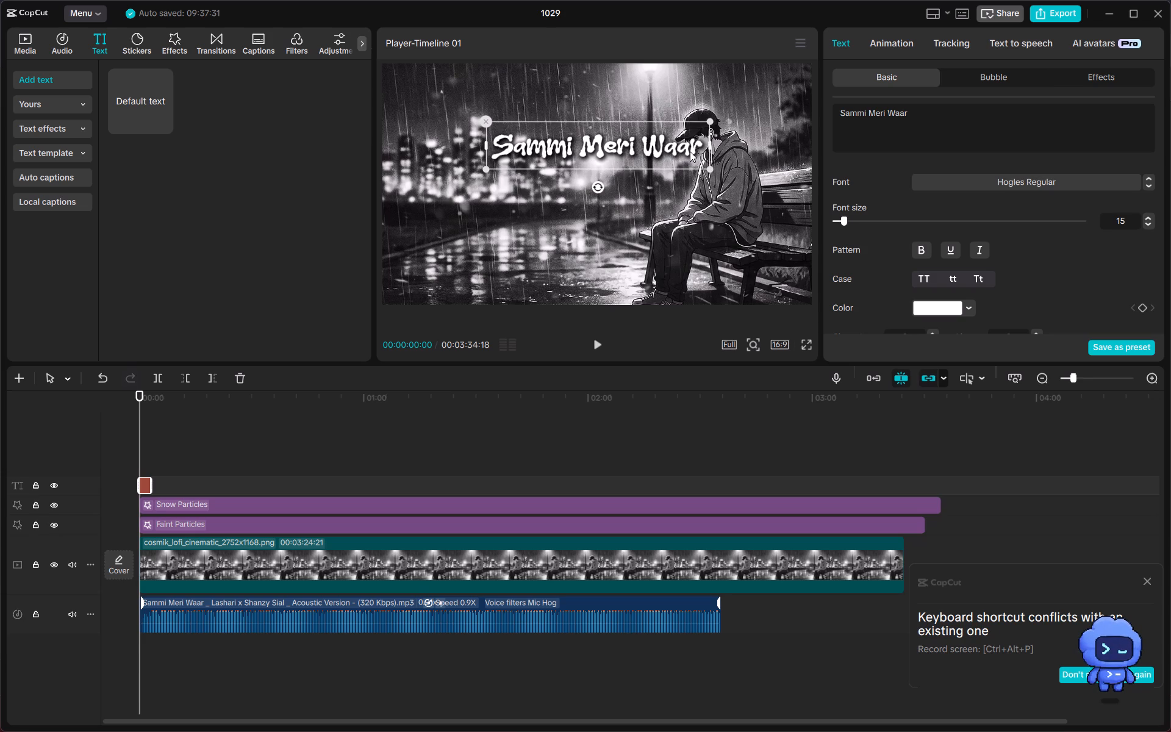
Extend the Sammi Meri Waar title clip on the timeline to just past the end of the audio clip.
{"action": "left_click_drag", "start_coordinate": [152, 481], "coordinate": [183, 483]}
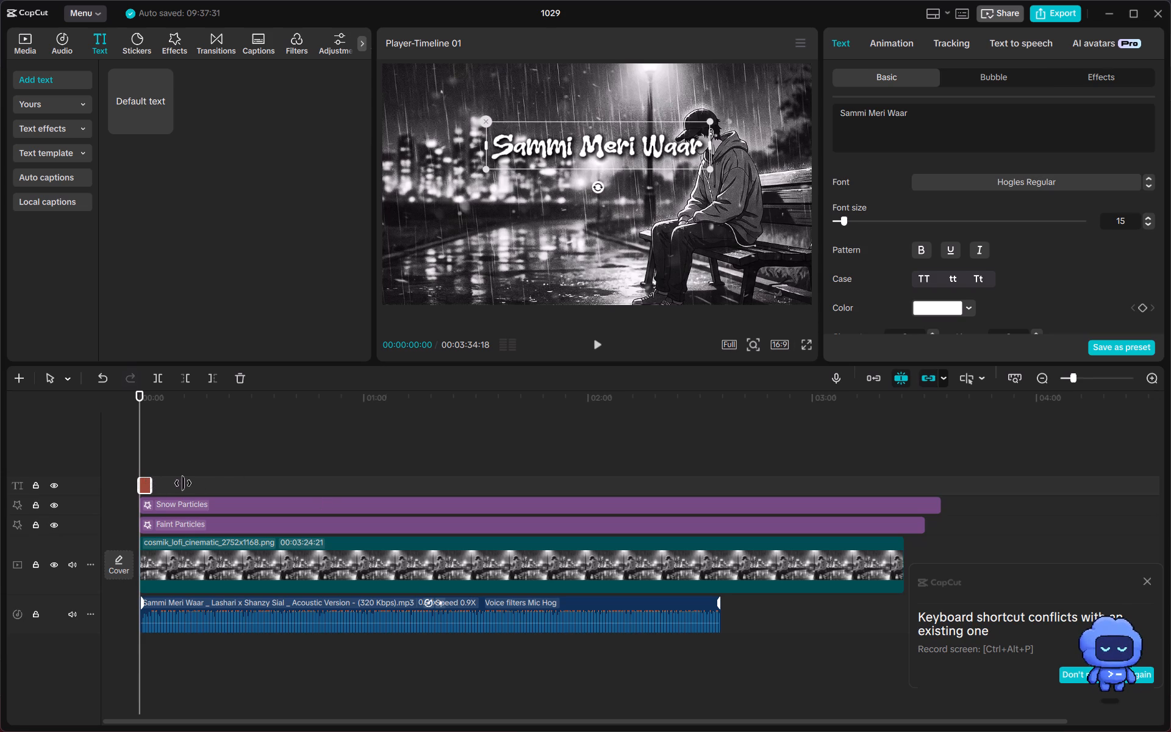
{"action": "left_click_drag", "start_coordinate": [183, 483], "coordinate": [740, 486]}
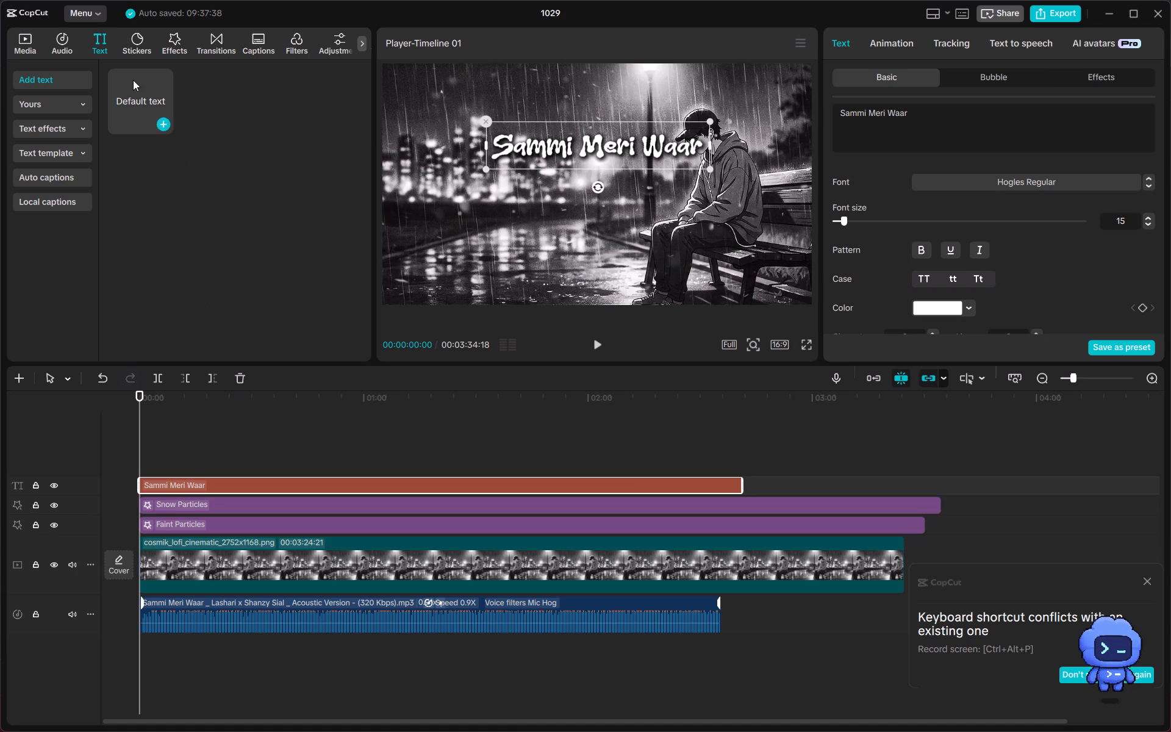
Search the video effects for "blur".
{"action": "left_click", "coordinate": [173, 40]}
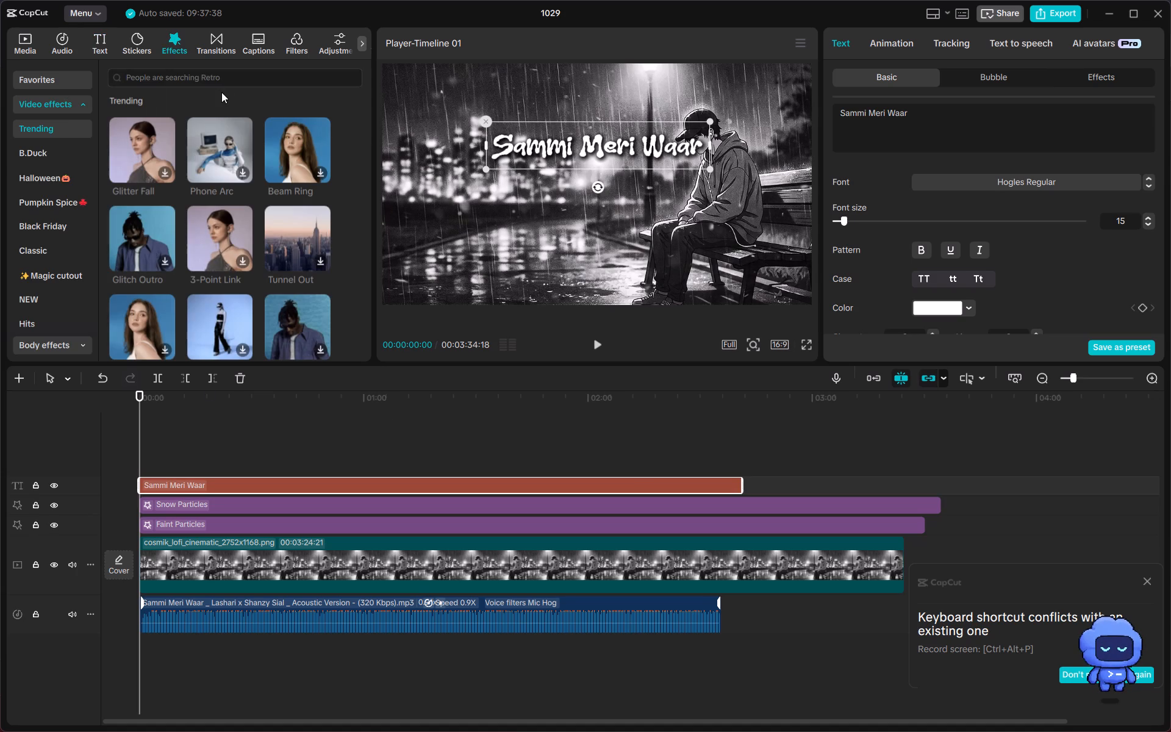
{"action": "left_click", "coordinate": [209, 81]}
{"action": "type", "text": "blur"}
{"action": "key", "text": "Return"}
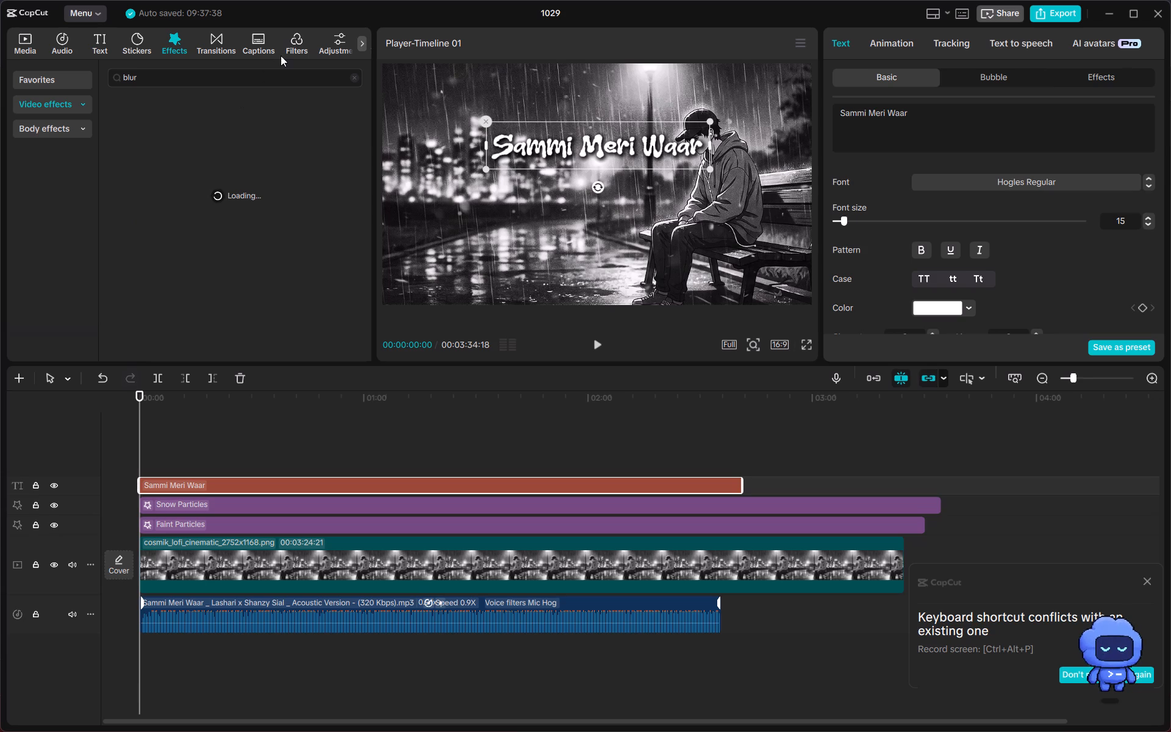
Search the filters for "blur", preview Blur and Blur 2, and add Blur 2 at the start of the timeline.
{"action": "left_click", "coordinate": [293, 43]}
{"action": "left_click", "coordinate": [255, 84]}
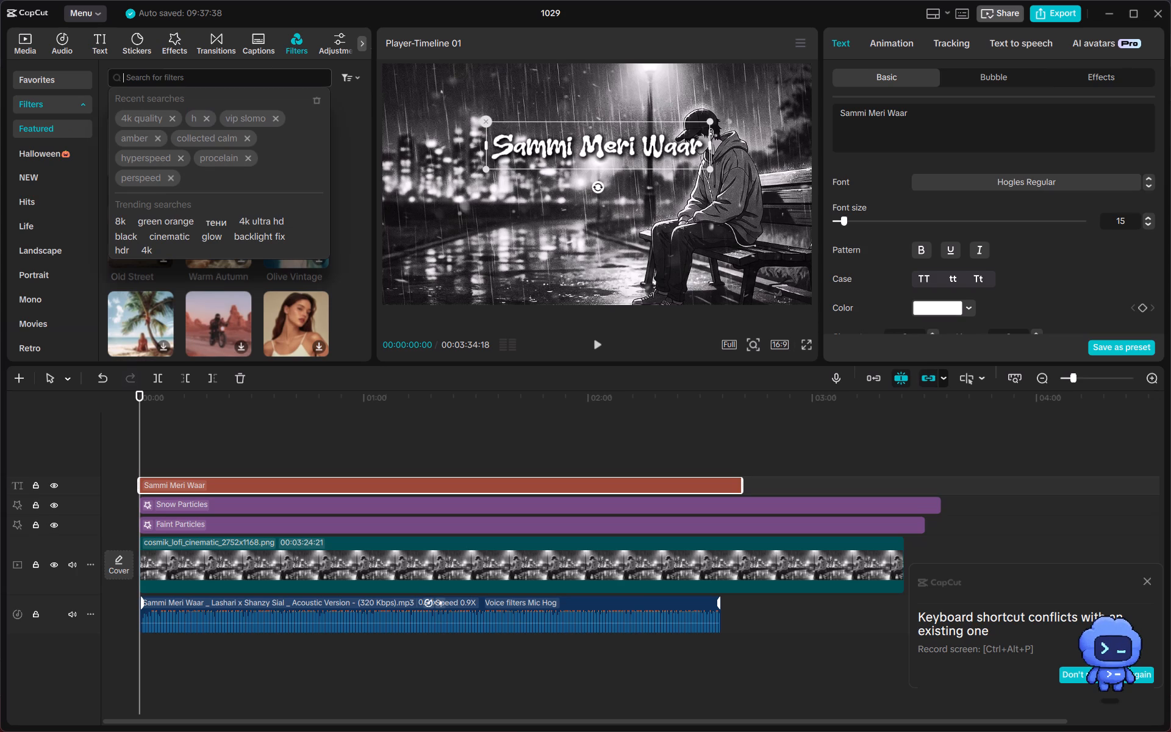
{"action": "type", "text": "blur"}
{"action": "key", "text": "Return"}
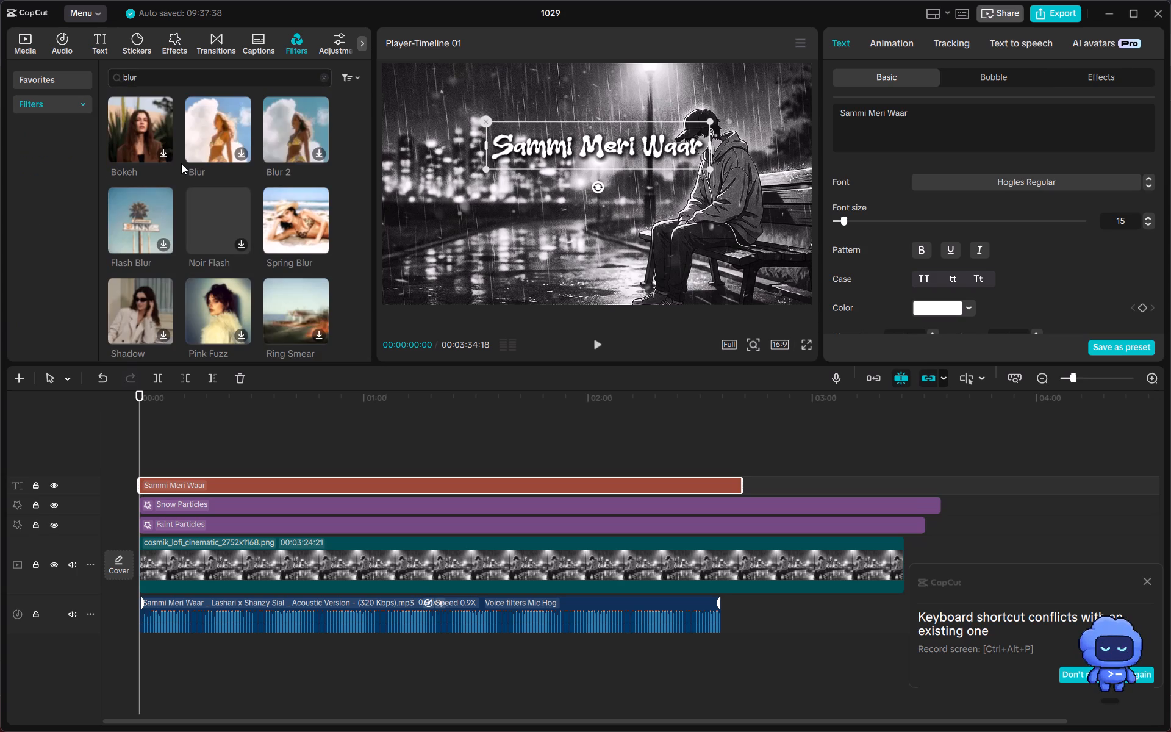
{"action": "left_click", "coordinate": [211, 142]}
{"action": "double_click", "coordinate": [211, 142]}
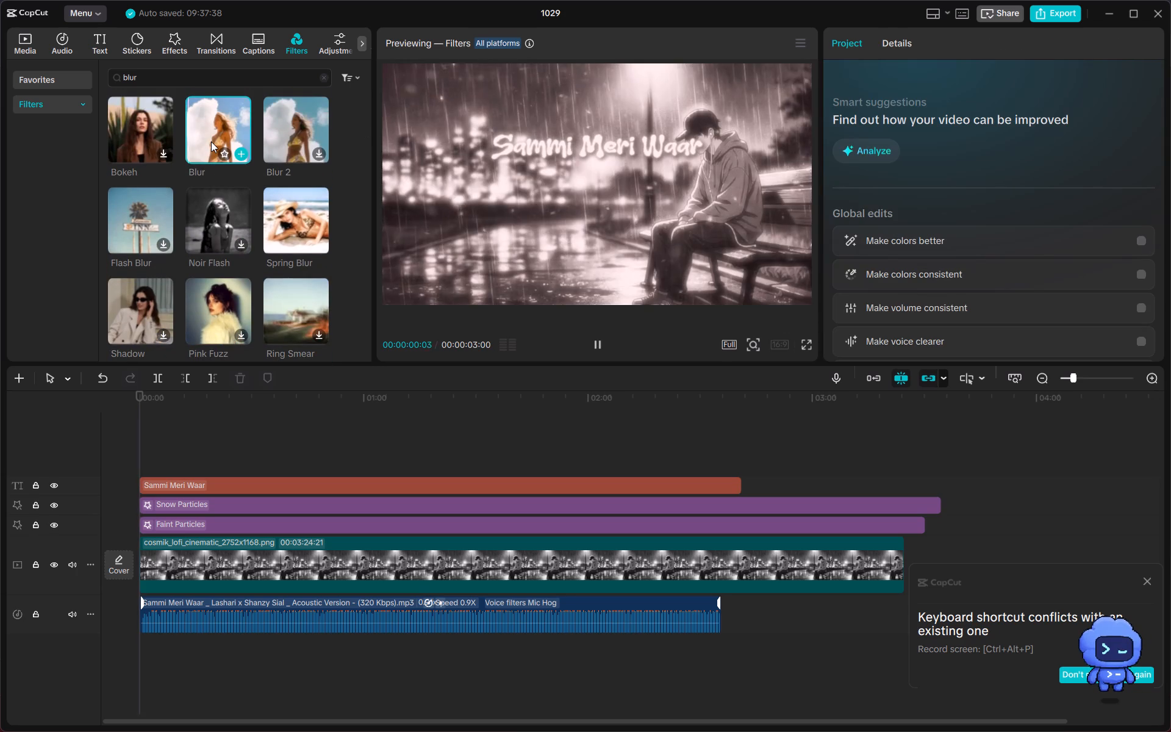
{"action": "double_click", "coordinate": [290, 126]}
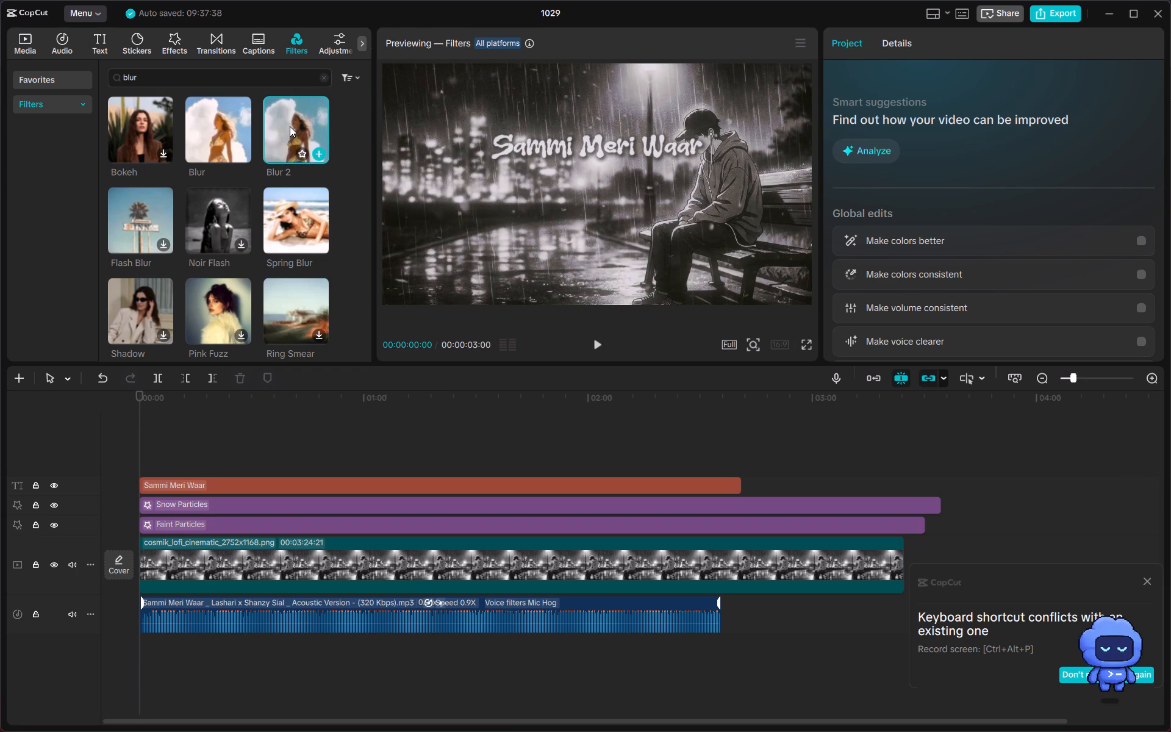
{"action": "left_click", "coordinate": [320, 150]}
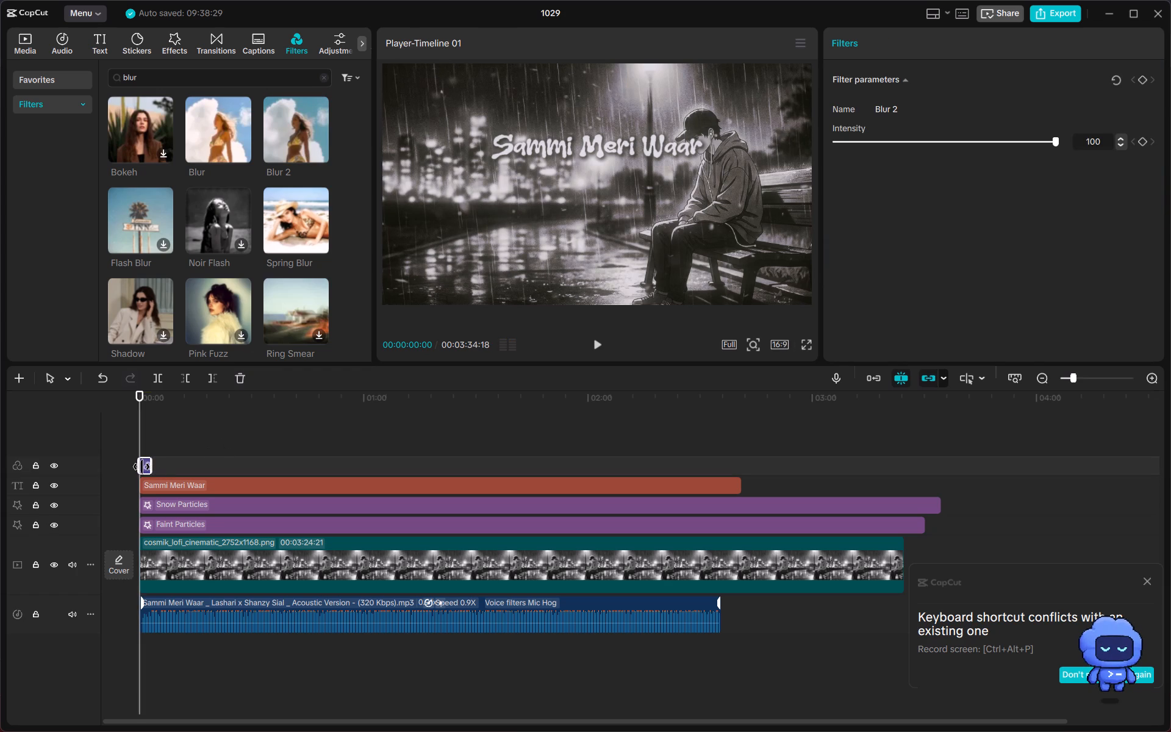
Extend the Blur 2 filter clip to end level with the Sammi Meri Waar title clip.
{"action": "left_click_drag", "start_coordinate": [154, 465], "coordinate": [724, 439]}
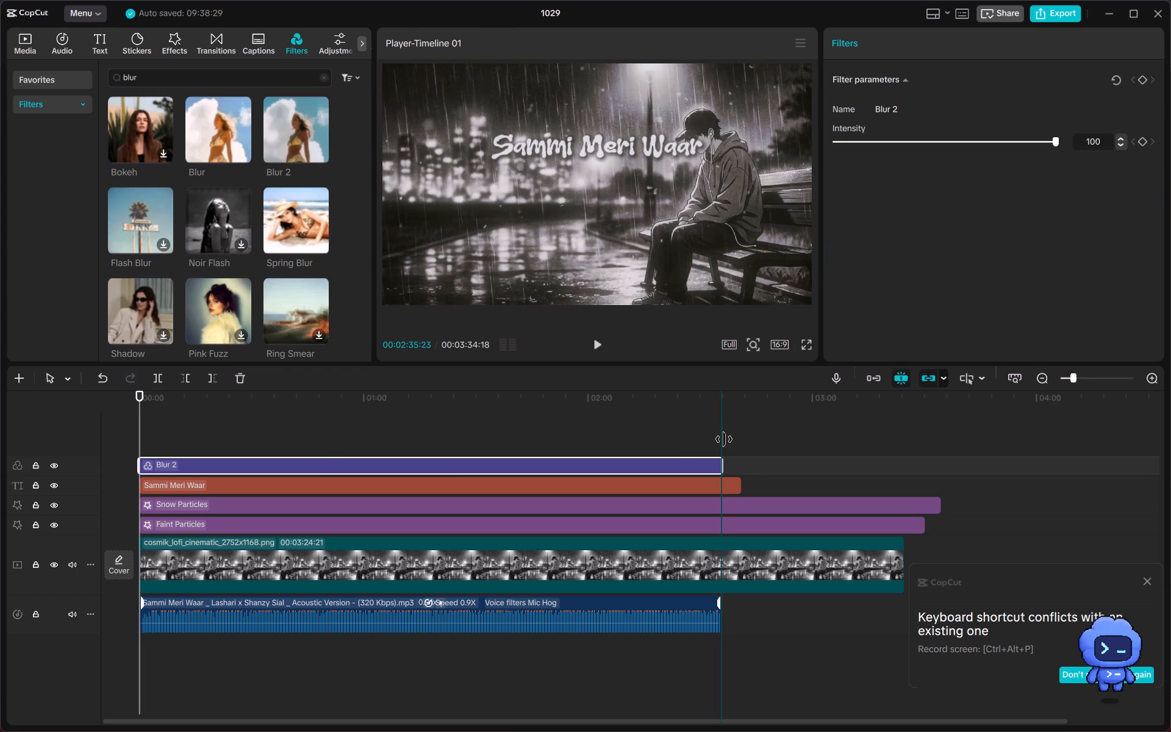
{"action": "left_click_drag", "start_coordinate": [724, 439], "coordinate": [737, 441]}
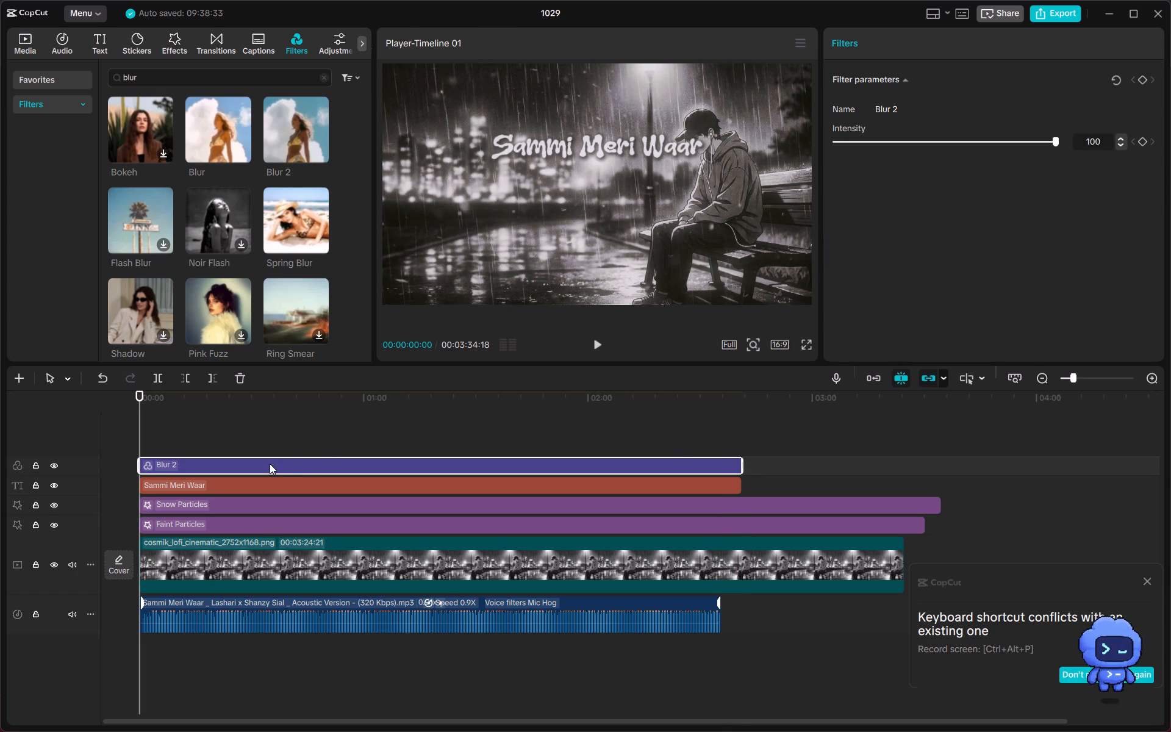
Place the Blur 2 filter directly above the image track, beneath the particle effects and title, starting at 00:00, and play the opening.
{"action": "left_click_drag", "start_coordinate": [270, 464], "coordinate": [276, 533]}
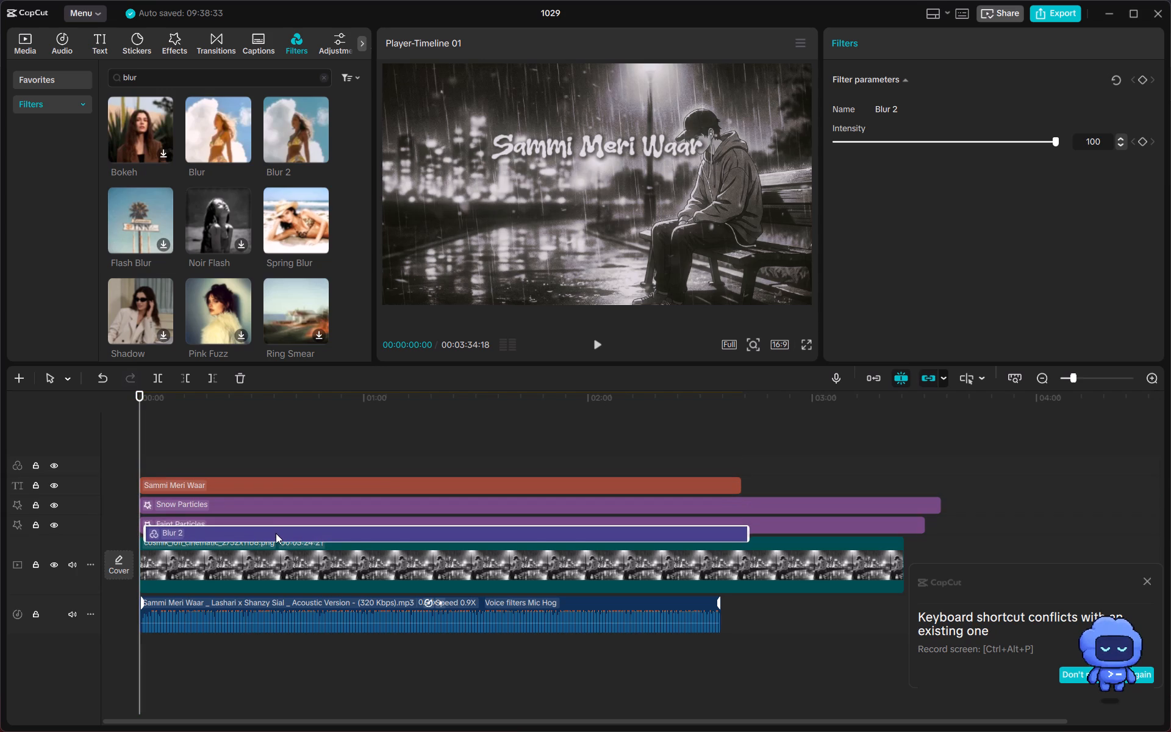
{"action": "left_click_drag", "start_coordinate": [276, 533], "coordinate": [276, 541]}
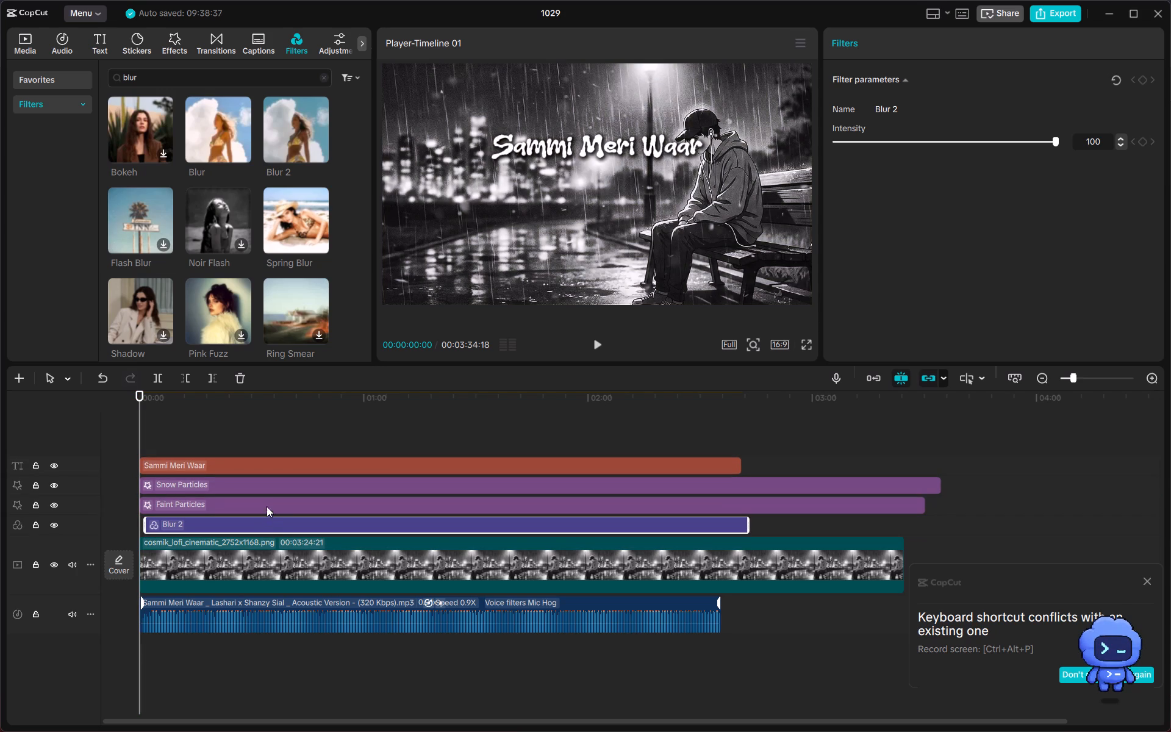
{"action": "left_click_drag", "start_coordinate": [268, 525], "coordinate": [227, 533]}
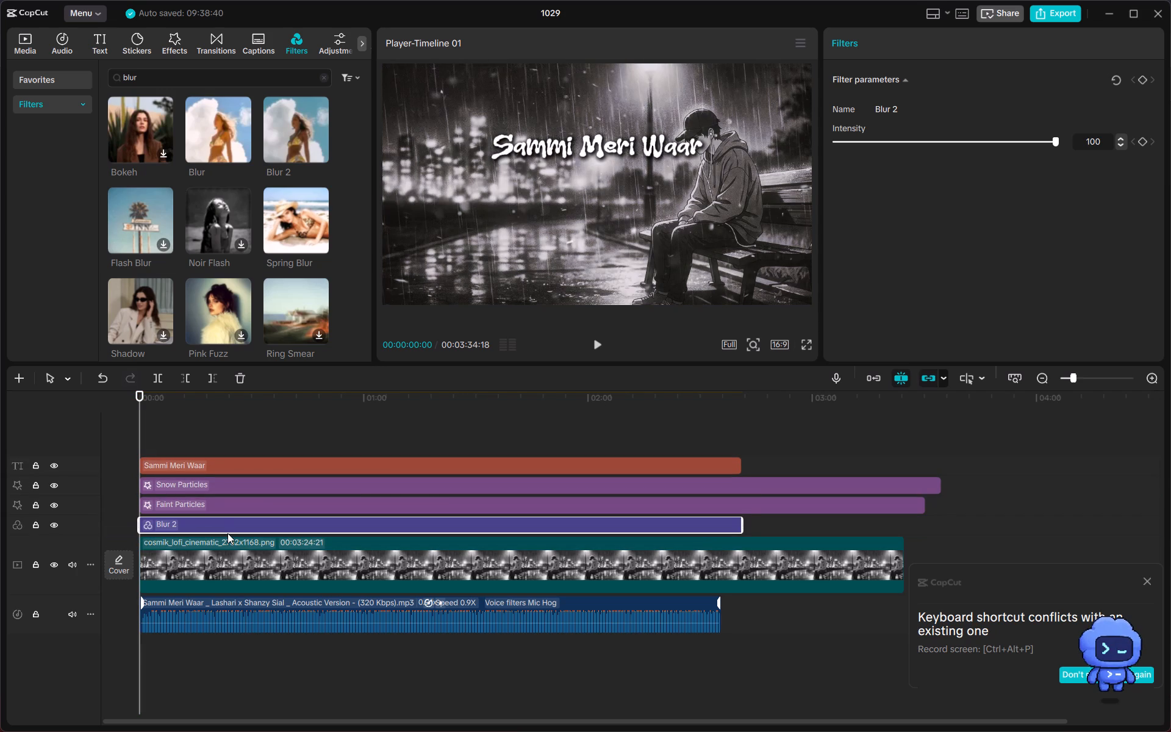
{"action": "key", "text": "space"}
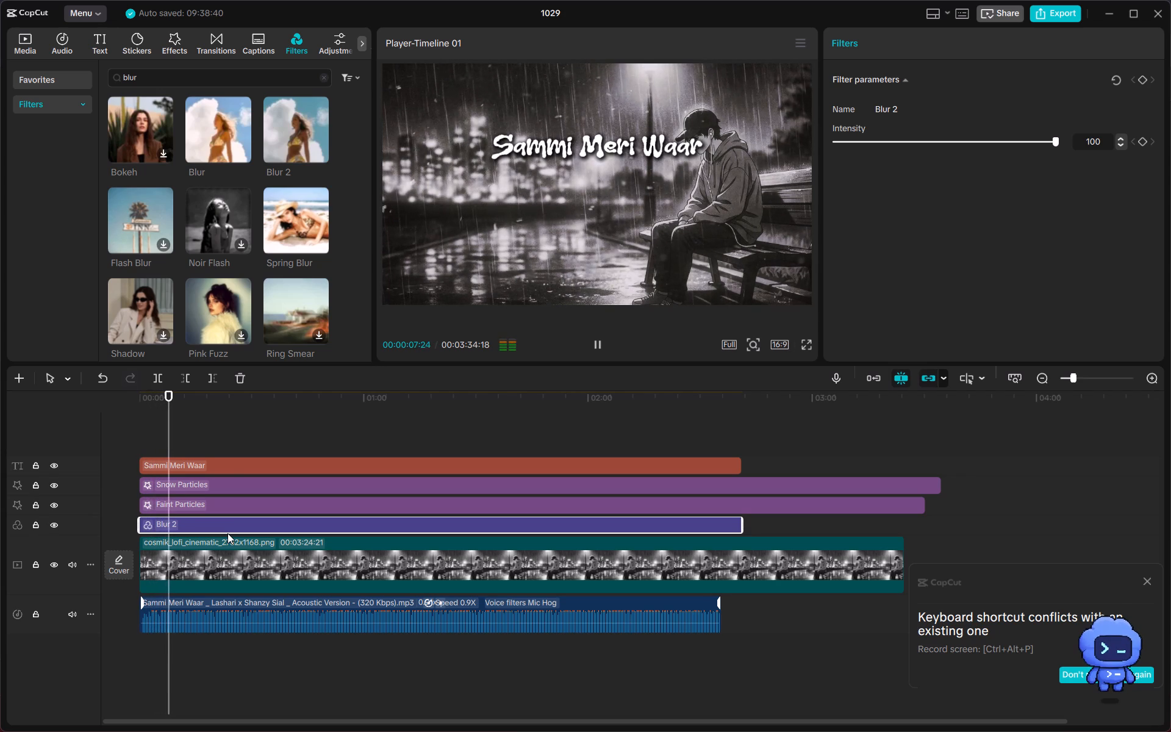
Duplicate the Sammi Meri Waar title clip at the timeline start and place the copy below the original title in the frame.
{"action": "left_click", "coordinate": [229, 464]}
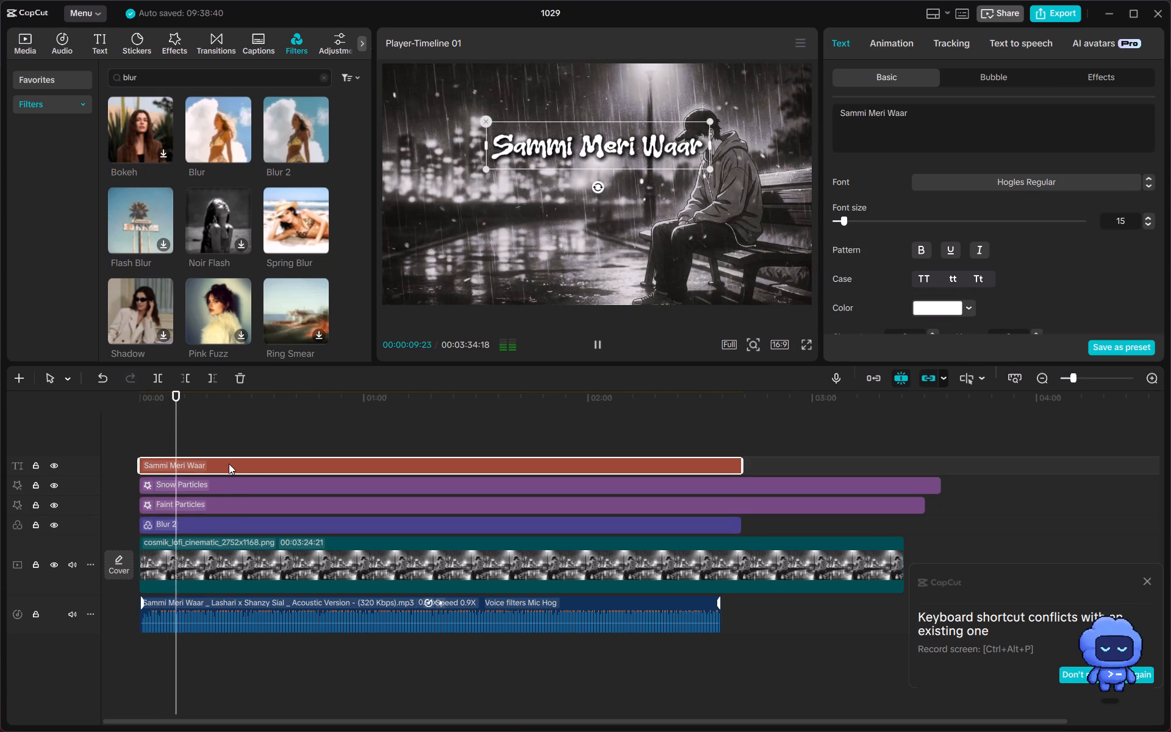
{"action": "right_click", "coordinate": [229, 464]}
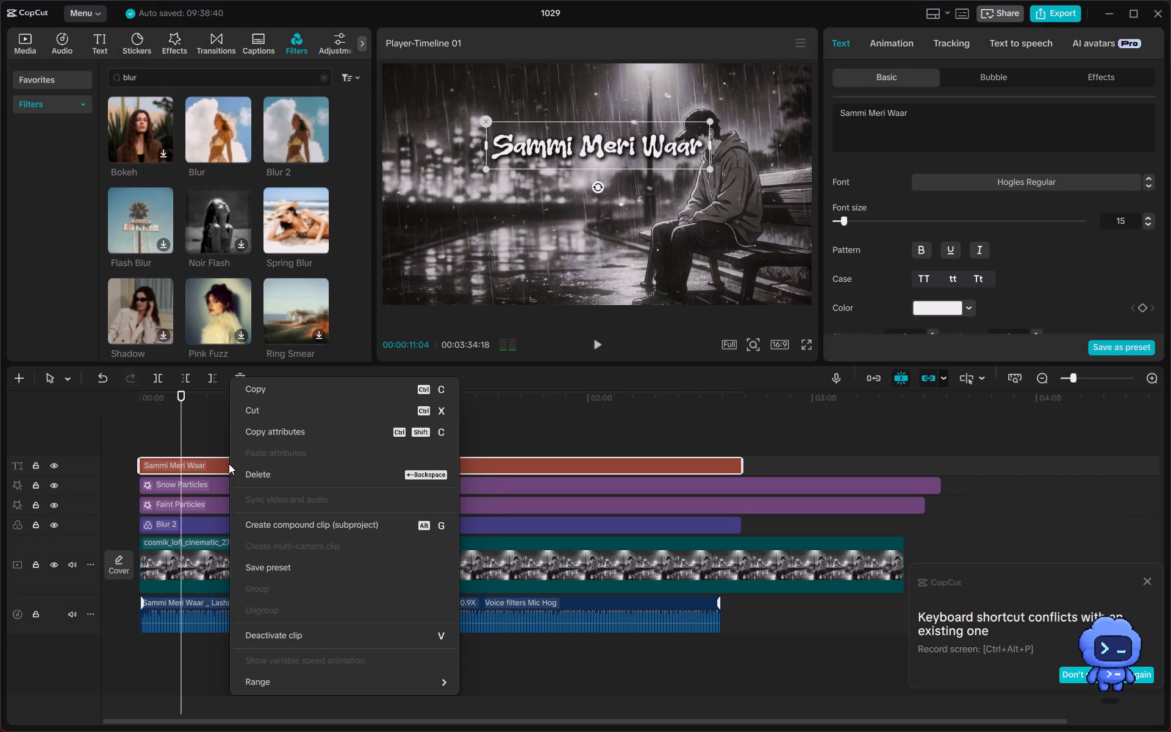
{"action": "left_click", "coordinate": [266, 386]}
{"action": "left_click_drag", "start_coordinate": [182, 429], "coordinate": [110, 437]}
{"action": "key", "text": "ctrl+v"}
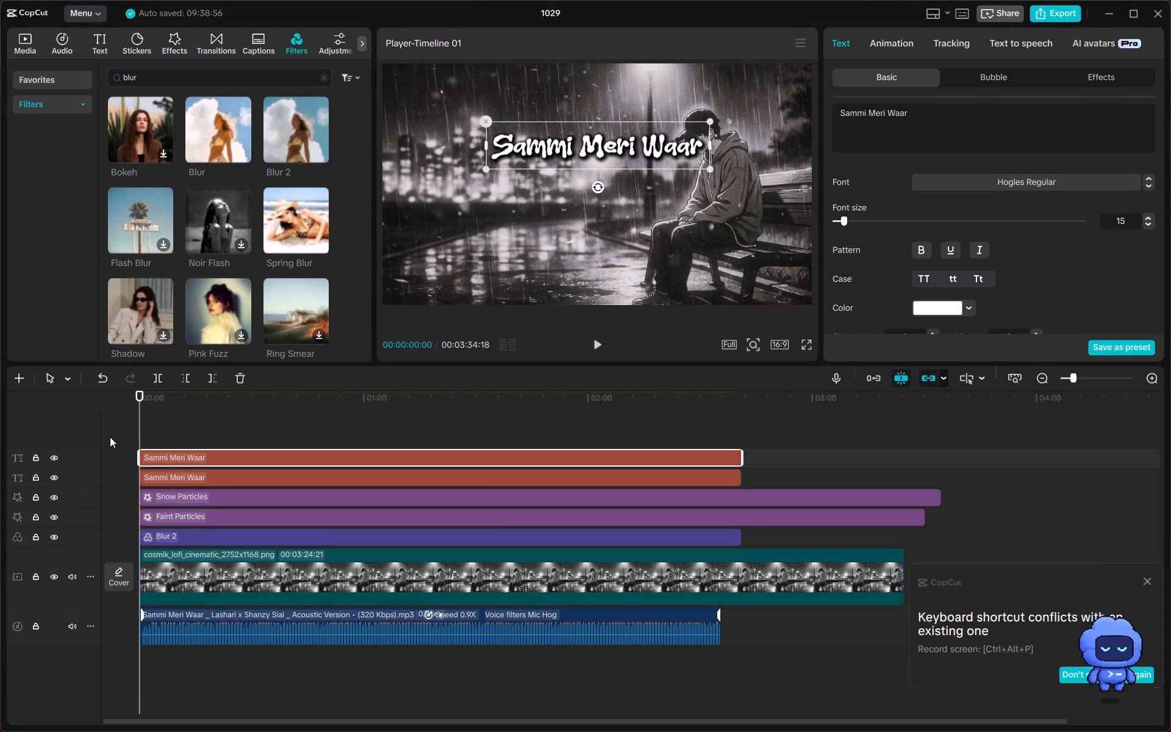
{"action": "left_click_drag", "start_coordinate": [627, 144], "coordinate": [629, 182]}
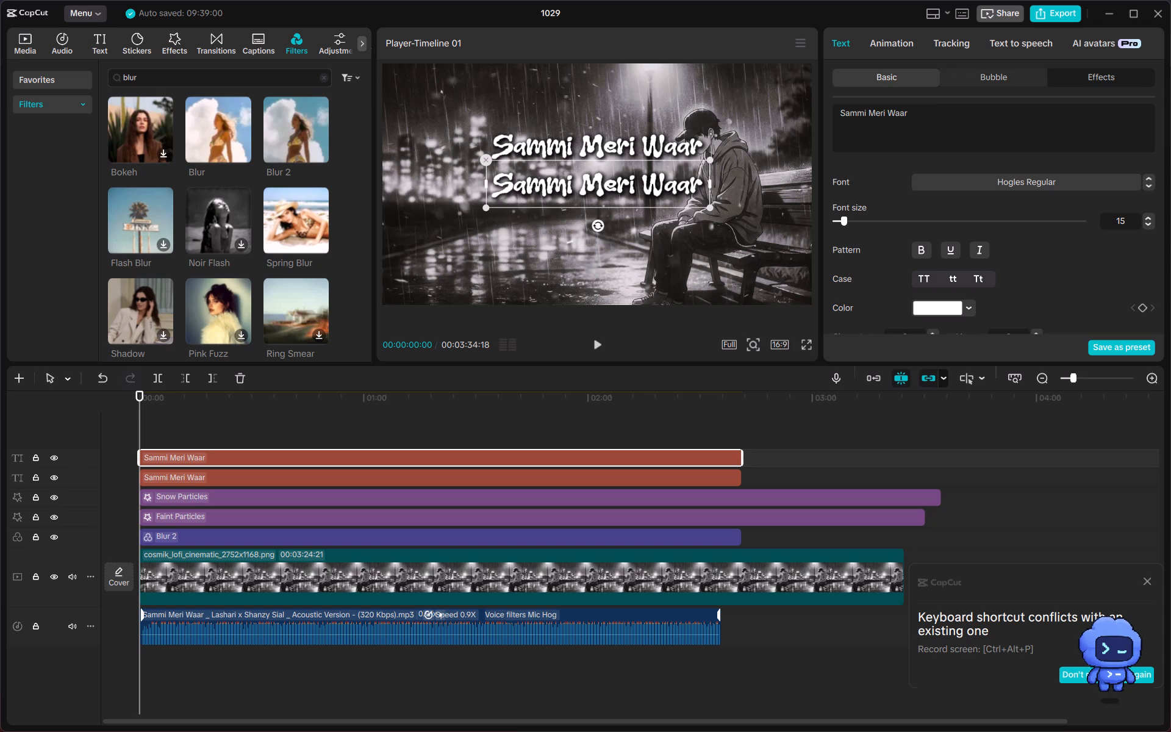
Replace the wording of the duplicated title with "Slowed & Rewerb".
{"action": "left_click", "coordinate": [922, 113]}
{"action": "key", "text": "BackSpace"}
{"action": "key", "text": "BackSpace"}
{"action": "key", "text": "BackSpace"}
{"action": "key", "text": "BackSpace"}
{"action": "key", "text": "BackSpace"}
{"action": "key", "text": "BackSpace"}
{"action": "key", "text": "BackSpace"}
{"action": "key", "text": "BackSpace"}
{"action": "key", "text": "BackSpace"}
{"action": "key", "text": "BackSpace"}
{"action": "key", "text": "BackSpace"}
{"action": "key", "text": "BackSpace"}
{"action": "key", "text": "BackSpace"}
{"action": "key", "text": "BackSpace"}
{"action": "key", "text": "BackSpace"}
{"action": "key", "text": "BackSpace"}
{"action": "key", "text": "BackSpace"}
{"action": "key", "text": "BackSpace"}
{"action": "key", "text": "BackSpace"}
{"action": "key", "text": "BackSpace"}
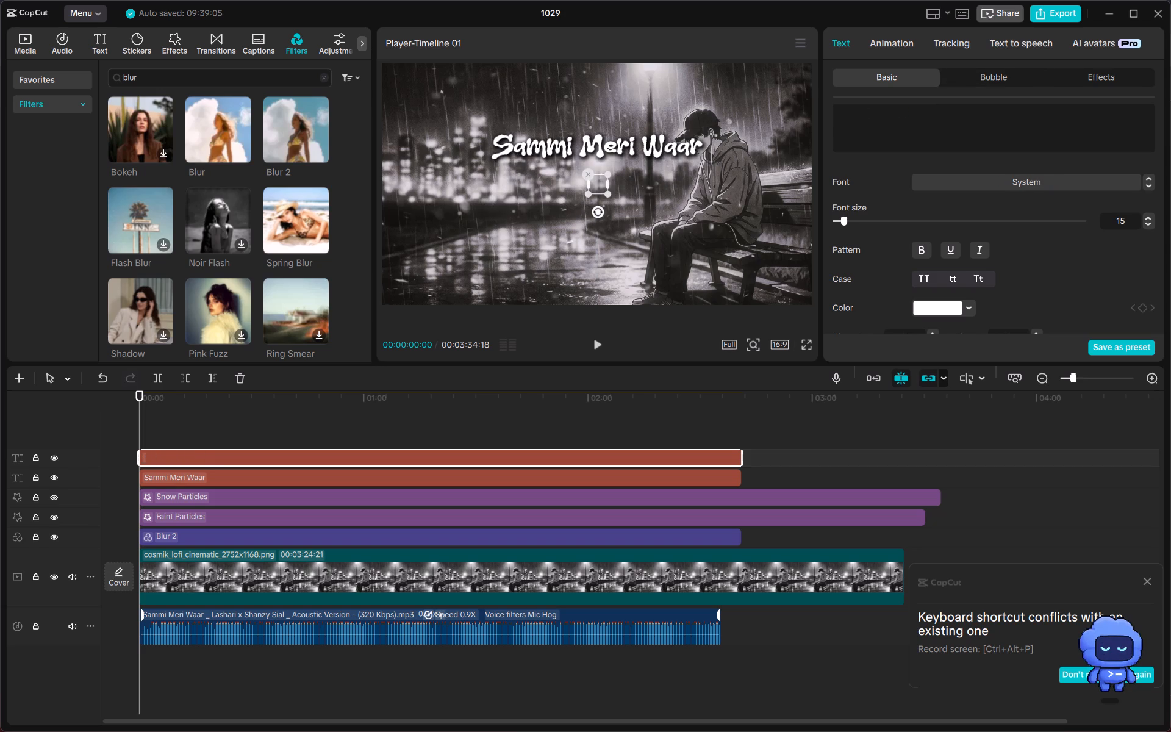
{"action": "type", "text": "Slowed"}
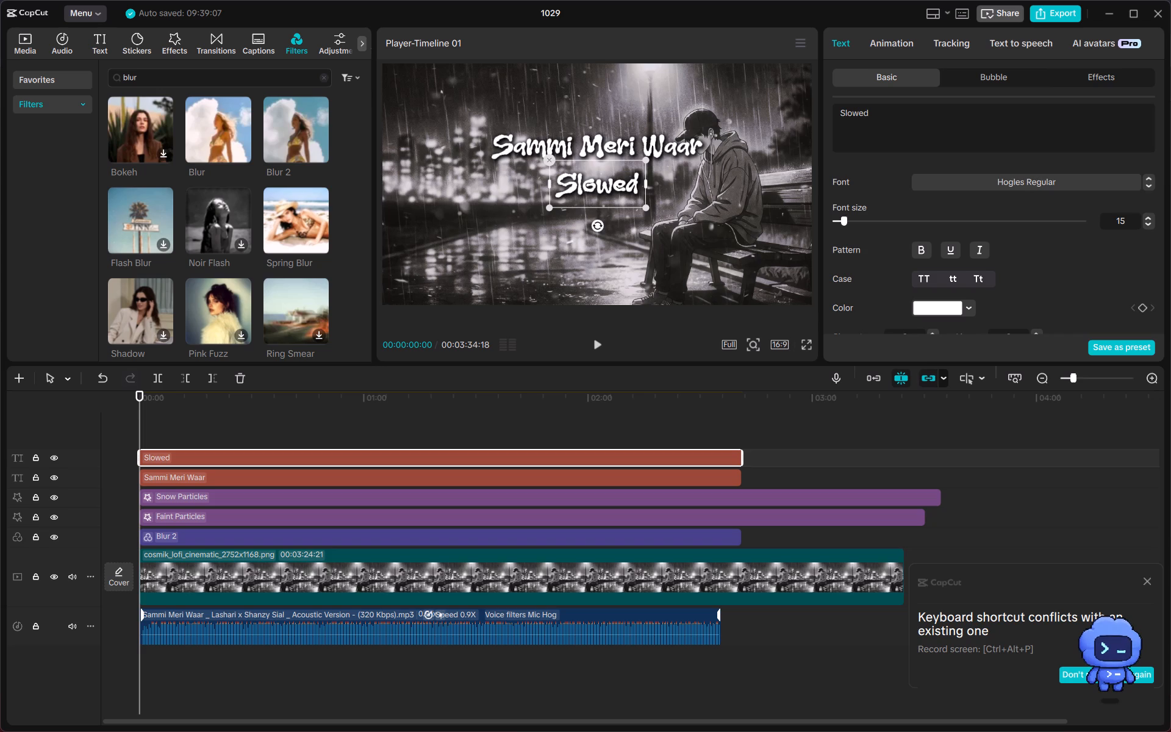
{"action": "key", "text": "space"}
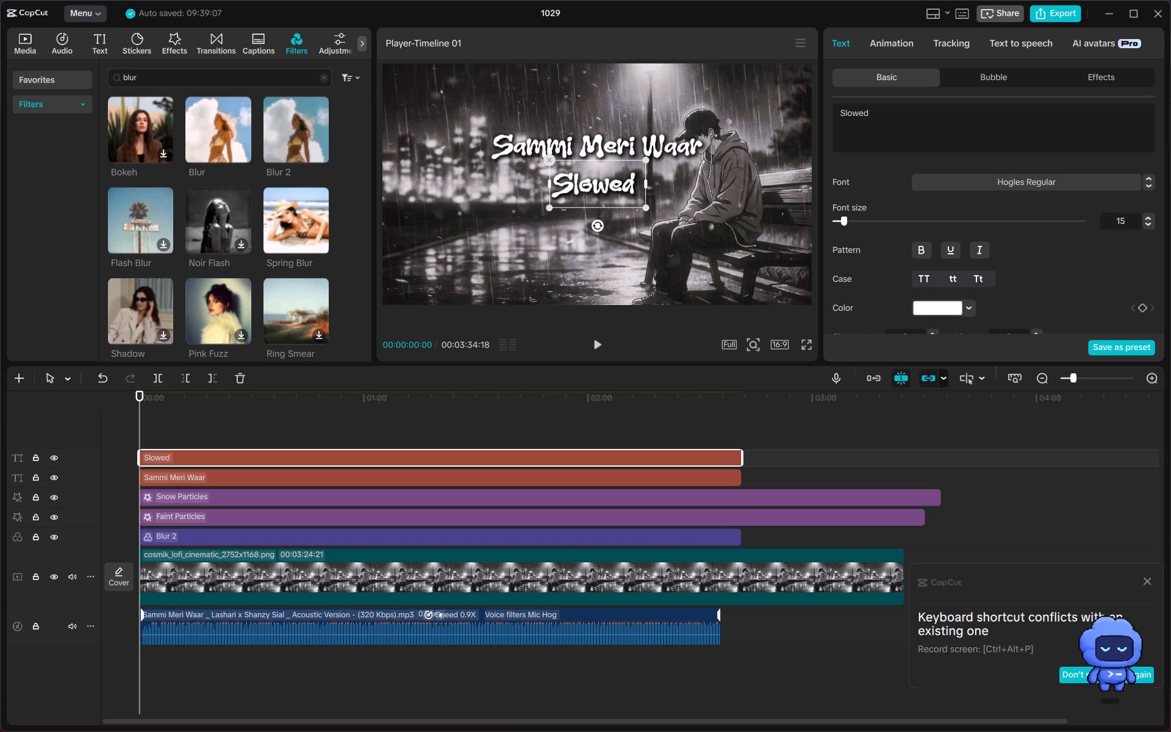
{"action": "key", "text": "shift+ampersand"}
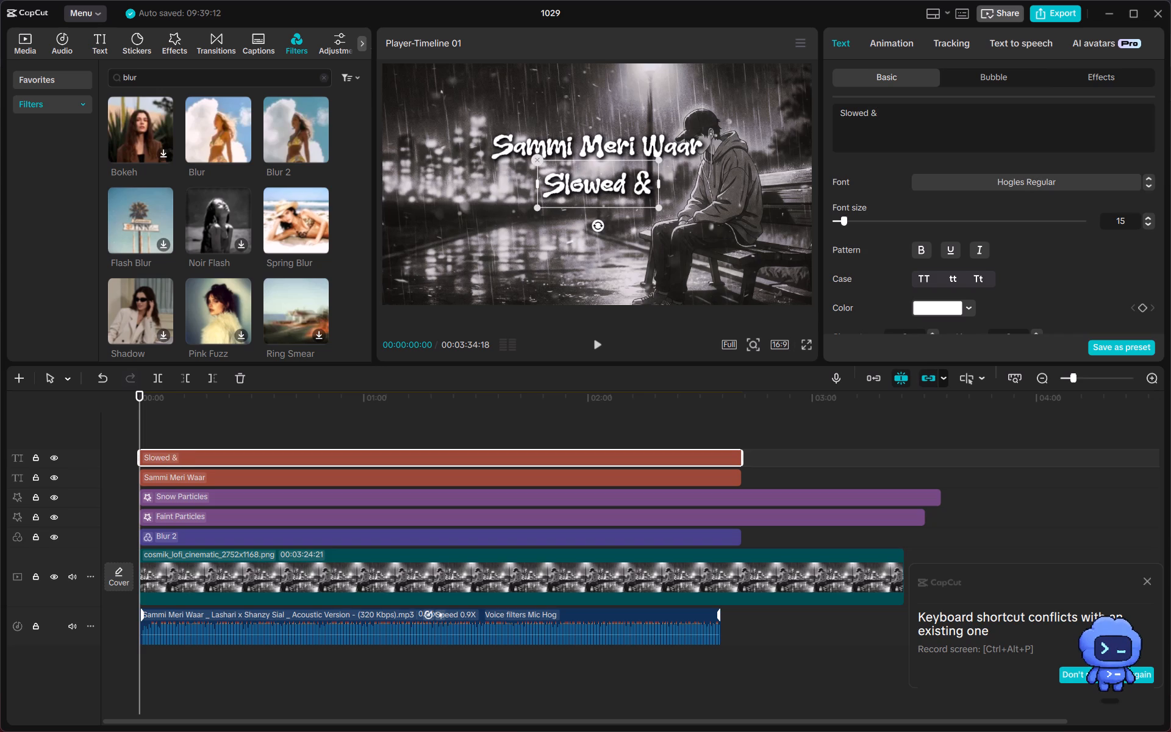
{"action": "key", "text": "space"}
{"action": "type", "text": "Rewe"}
{"action": "type", "text": "rb"}
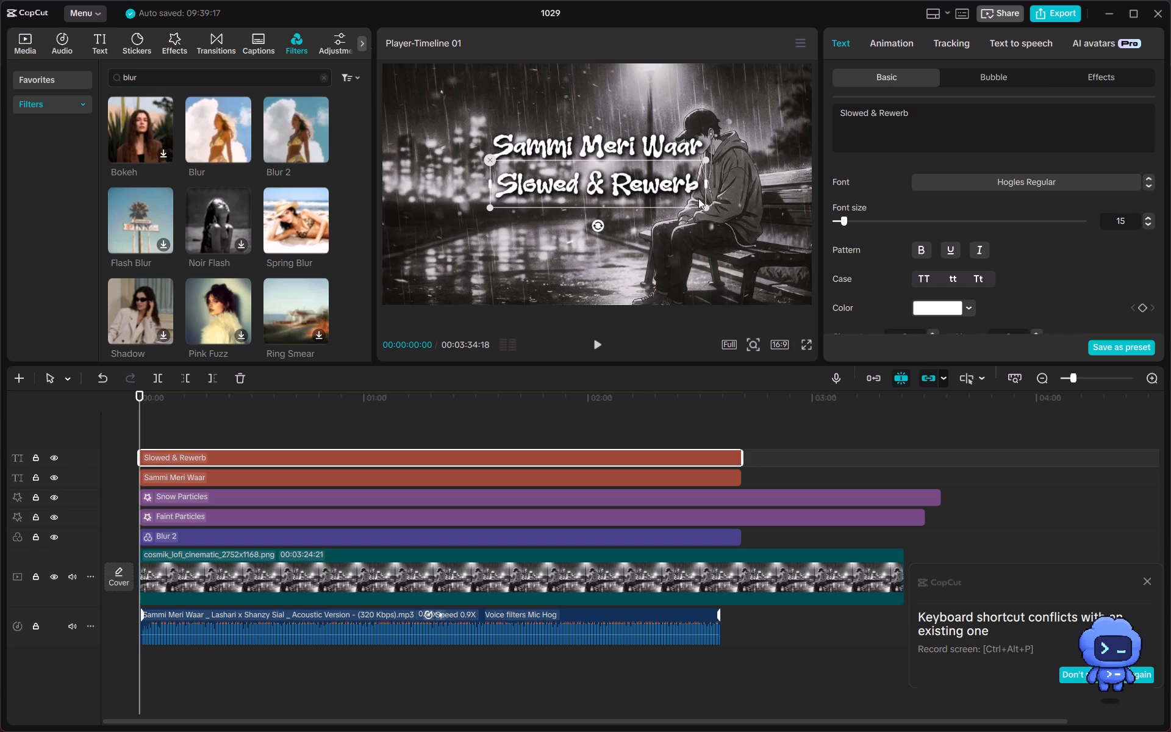
Scale the Slowed & Rewerb line down to about 77% and move it lower, leaving a gap beneath the main title.
{"action": "left_click_drag", "start_coordinate": [705, 203], "coordinate": [686, 196]}
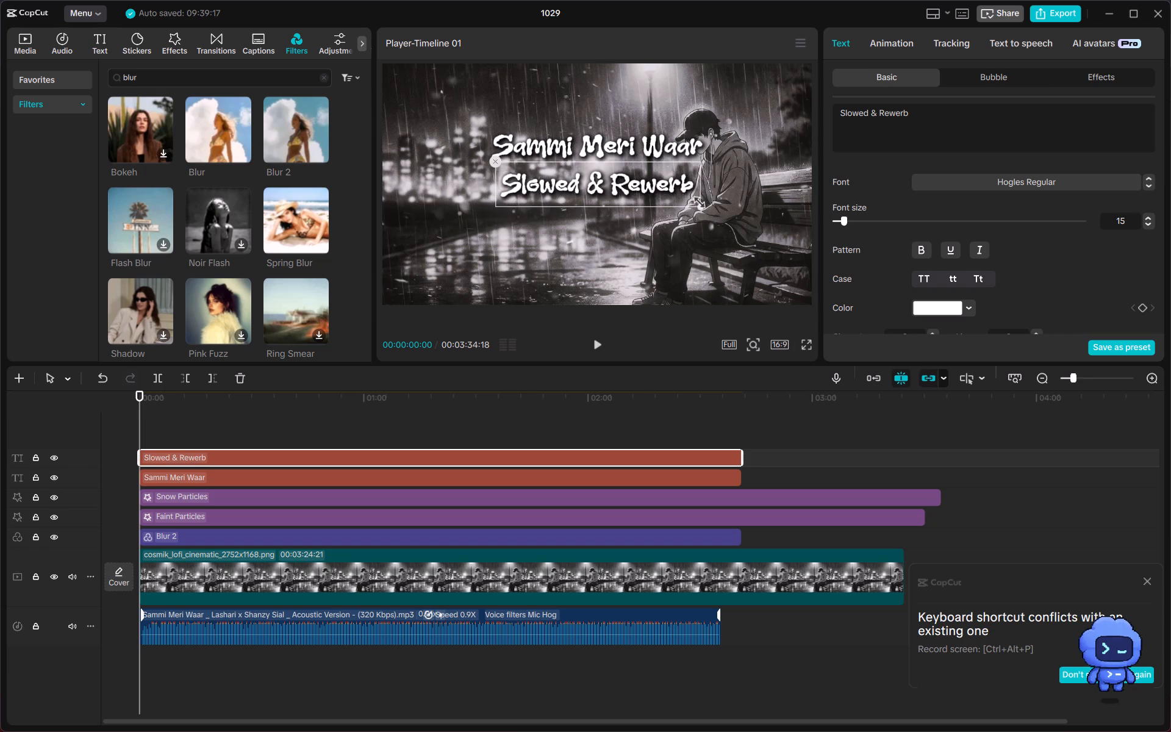
{"action": "left_click_drag", "start_coordinate": [686, 196], "coordinate": [679, 195]}
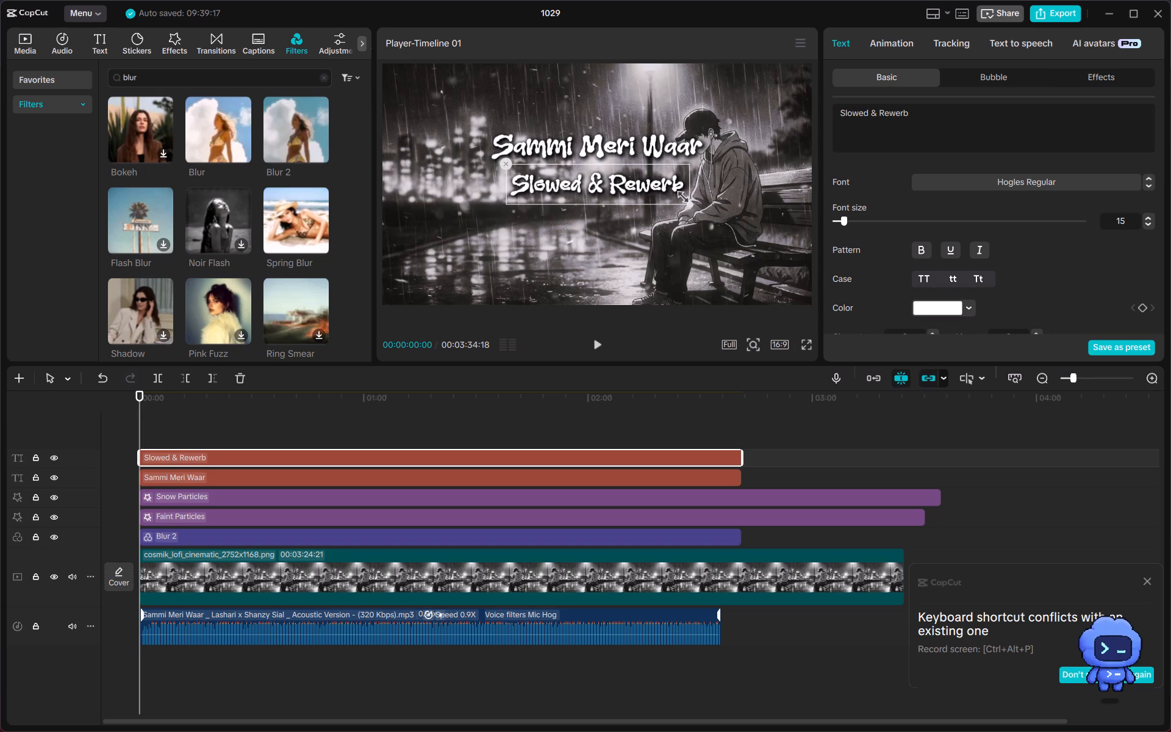
{"action": "left_click_drag", "start_coordinate": [679, 195], "coordinate": [678, 194]}
{"action": "left_click_drag", "start_coordinate": [601, 183], "coordinate": [597, 204]}
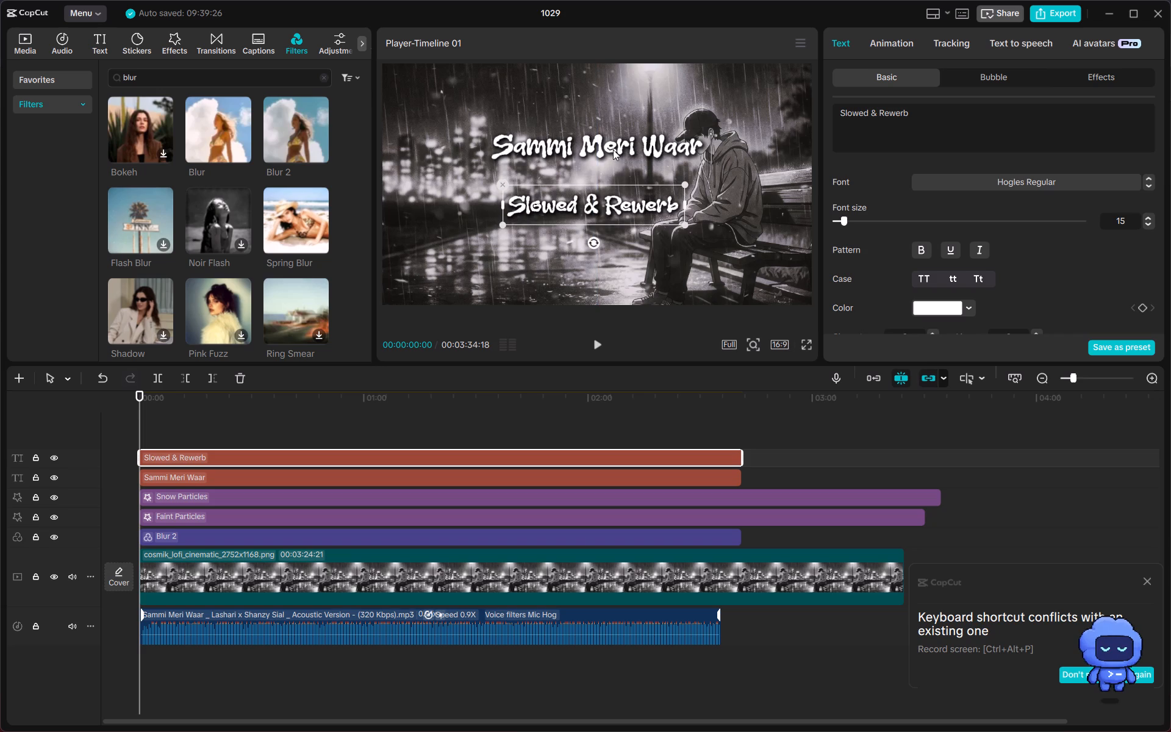
Move the Sammi Meri Waar title down slightly, closer to the Slowed & Rewerb line.
{"action": "left_click", "coordinate": [611, 142]}
{"action": "left_click_drag", "start_coordinate": [611, 142], "coordinate": [611, 154]}
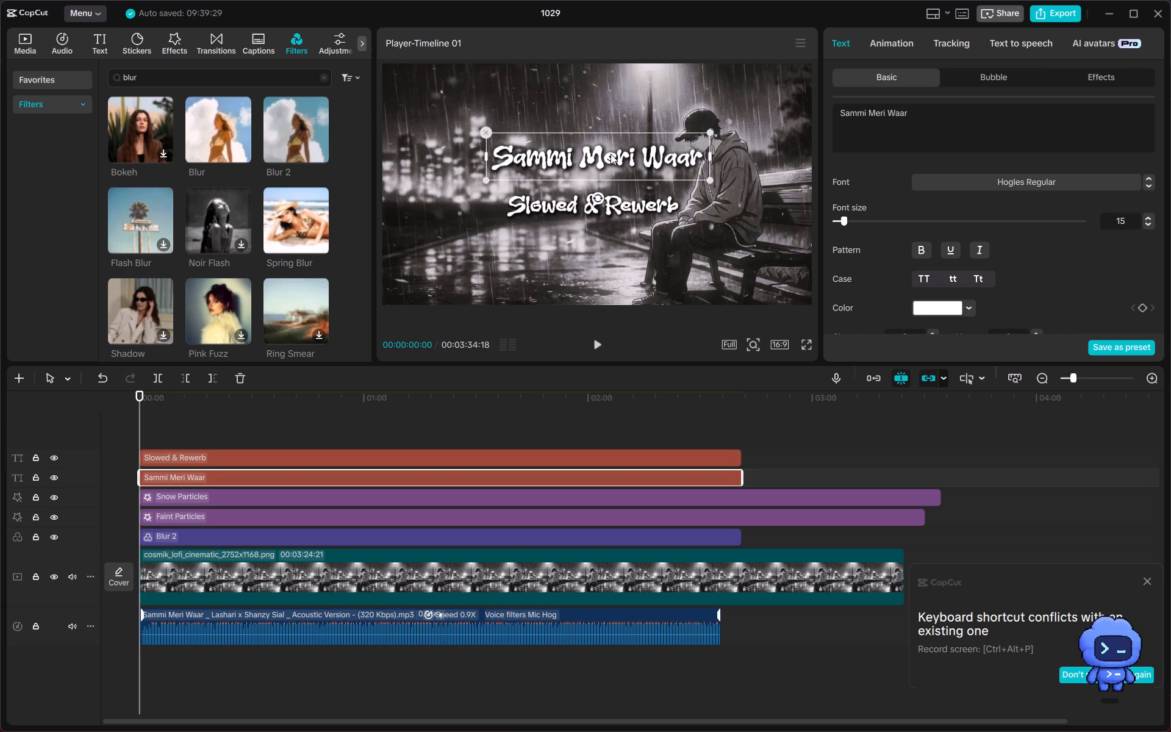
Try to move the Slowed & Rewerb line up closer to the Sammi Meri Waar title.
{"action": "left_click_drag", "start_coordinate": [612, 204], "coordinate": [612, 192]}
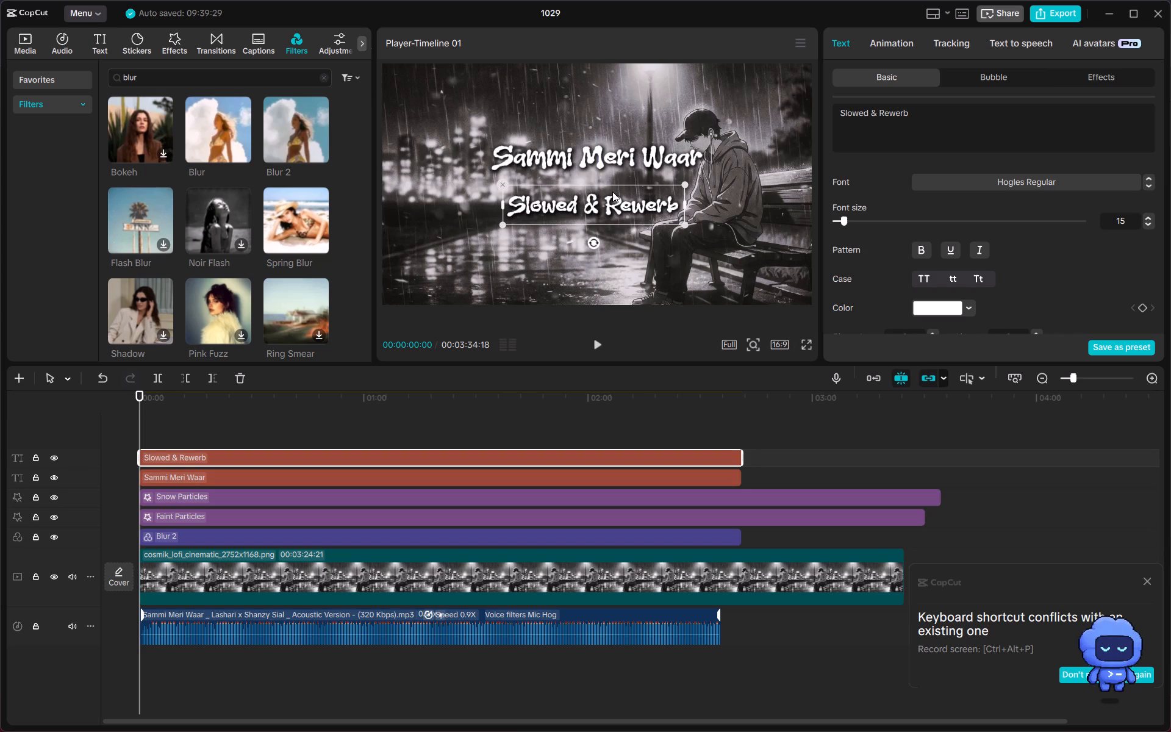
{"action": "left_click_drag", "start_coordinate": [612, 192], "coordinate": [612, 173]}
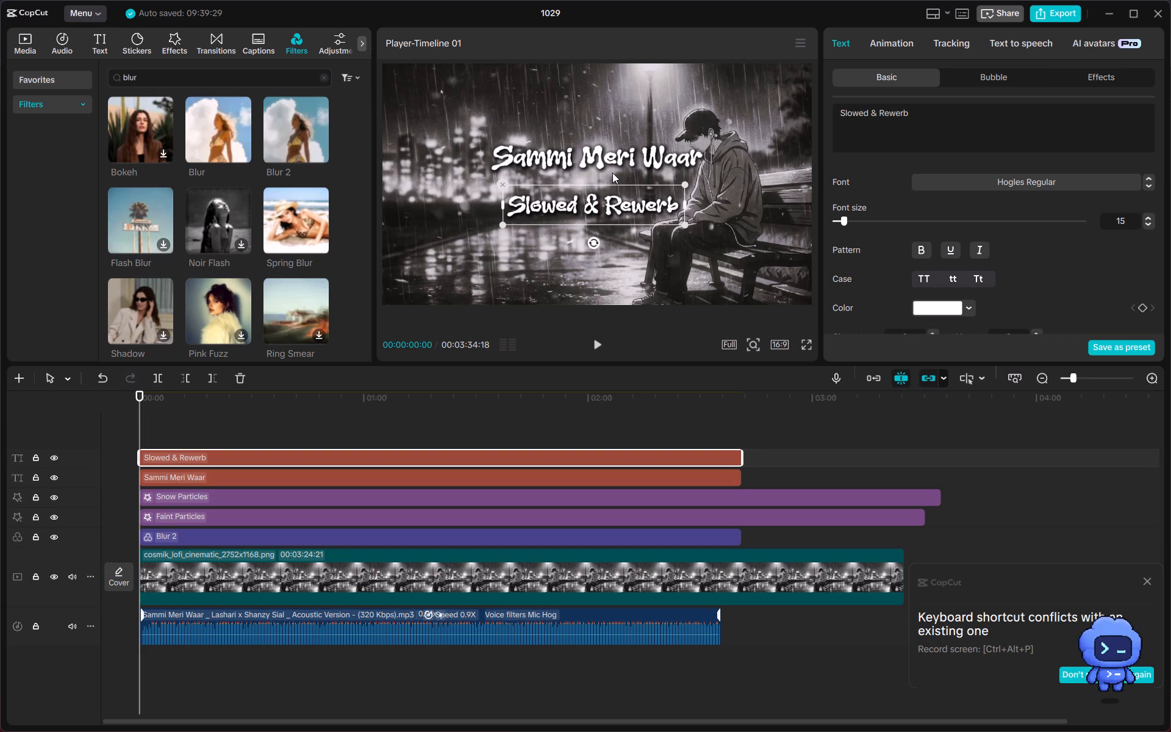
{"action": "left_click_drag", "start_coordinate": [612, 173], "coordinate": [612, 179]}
Apply the yellow preset style with a black outline to the Slowed & Rewerb line.
{"action": "scroll", "coordinate": [960, 249], "scroll_direction": "down", "scroll_amount": 1}
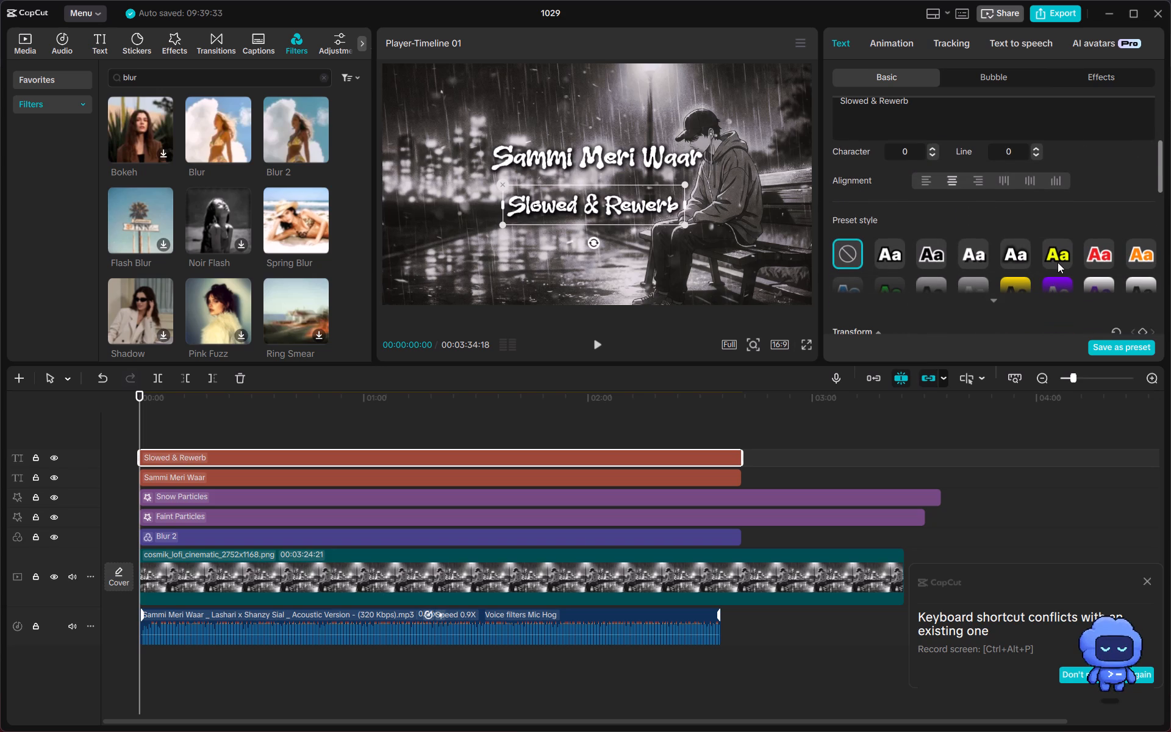
{"action": "left_click", "coordinate": [1058, 262]}
{"action": "scroll", "coordinate": [968, 258], "scroll_direction": "down", "scroll_amount": 1}
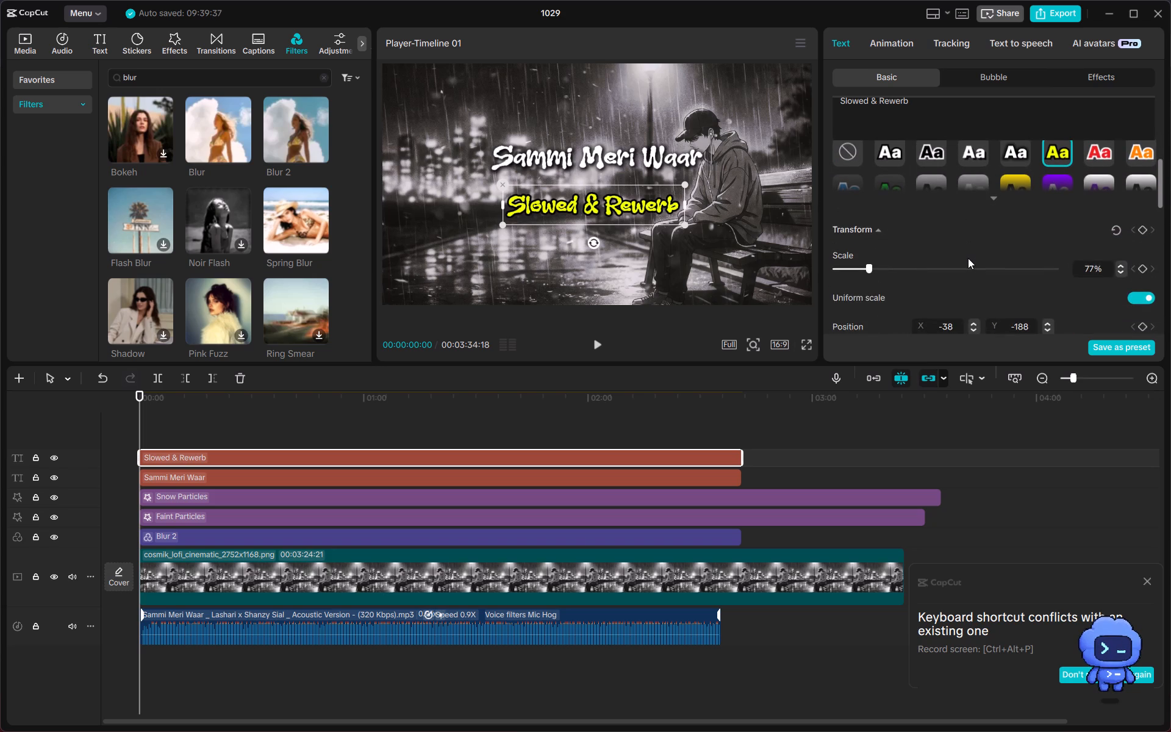
{"action": "scroll", "coordinate": [968, 258], "scroll_direction": "up", "scroll_amount": 1}
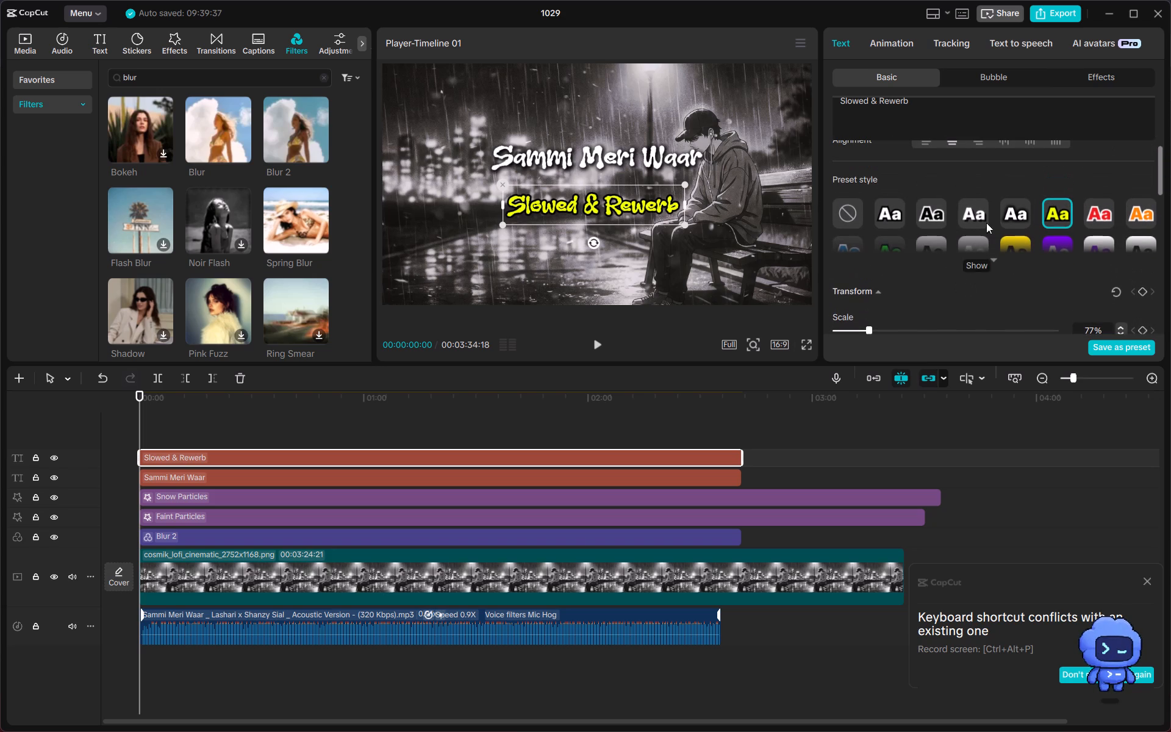
Switch the Slowed & Rewerb line to the white preset style with a dark shadow.
{"action": "left_click", "coordinate": [973, 215]}
Scale the Slowed & Rewerb line down to 58%.
{"action": "scroll", "coordinate": [978, 252], "scroll_direction": "down", "scroll_amount": 1}
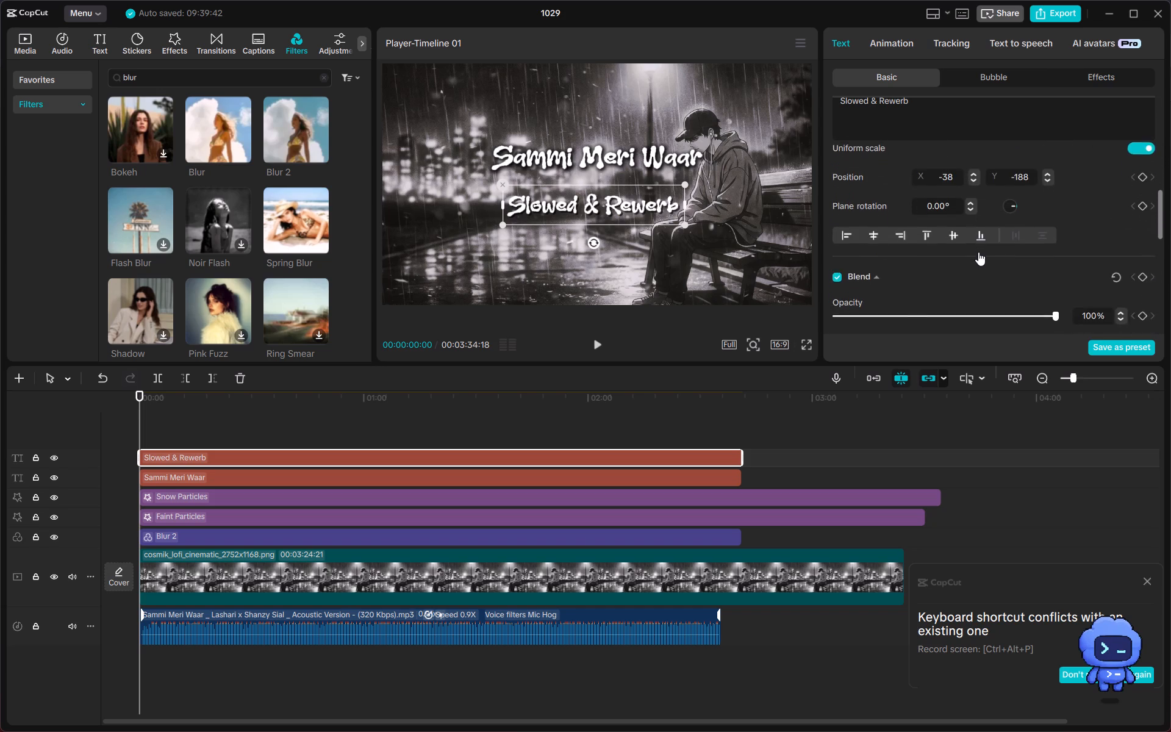
{"action": "scroll", "coordinate": [978, 252], "scroll_direction": "down", "scroll_amount": 3}
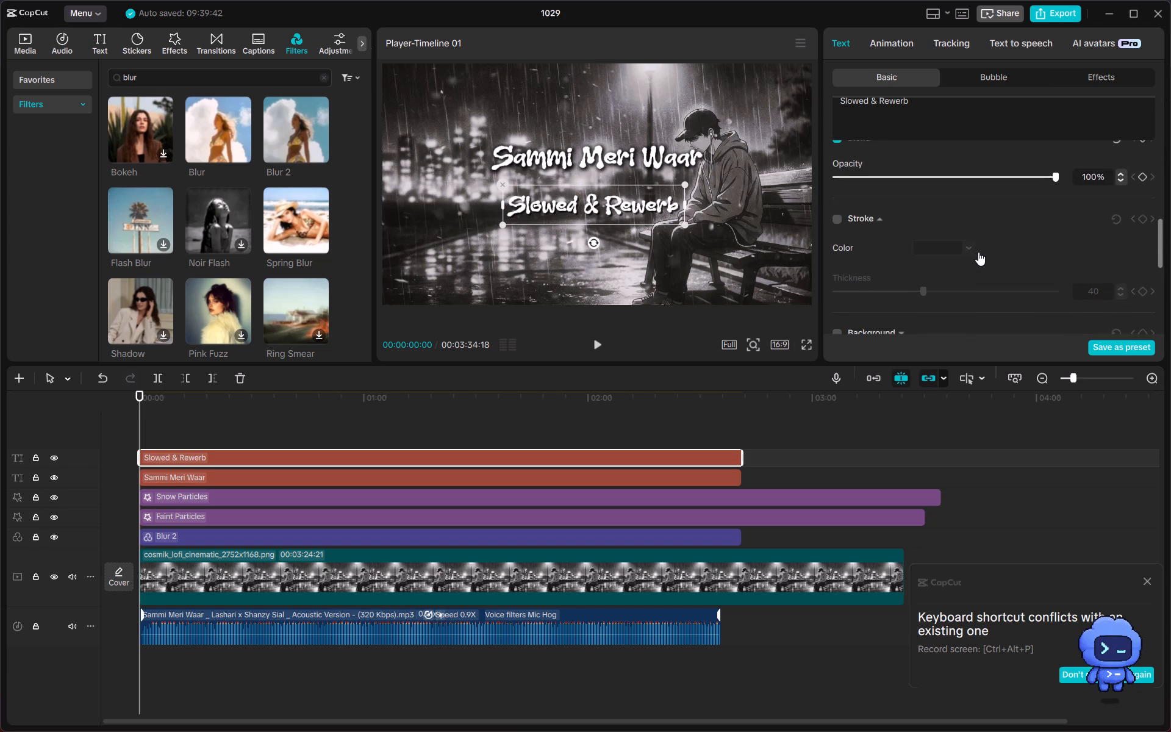
{"action": "scroll", "coordinate": [978, 252], "scroll_direction": "down", "scroll_amount": 1}
{"action": "scroll", "coordinate": [978, 252], "scroll_direction": "up", "scroll_amount": 1}
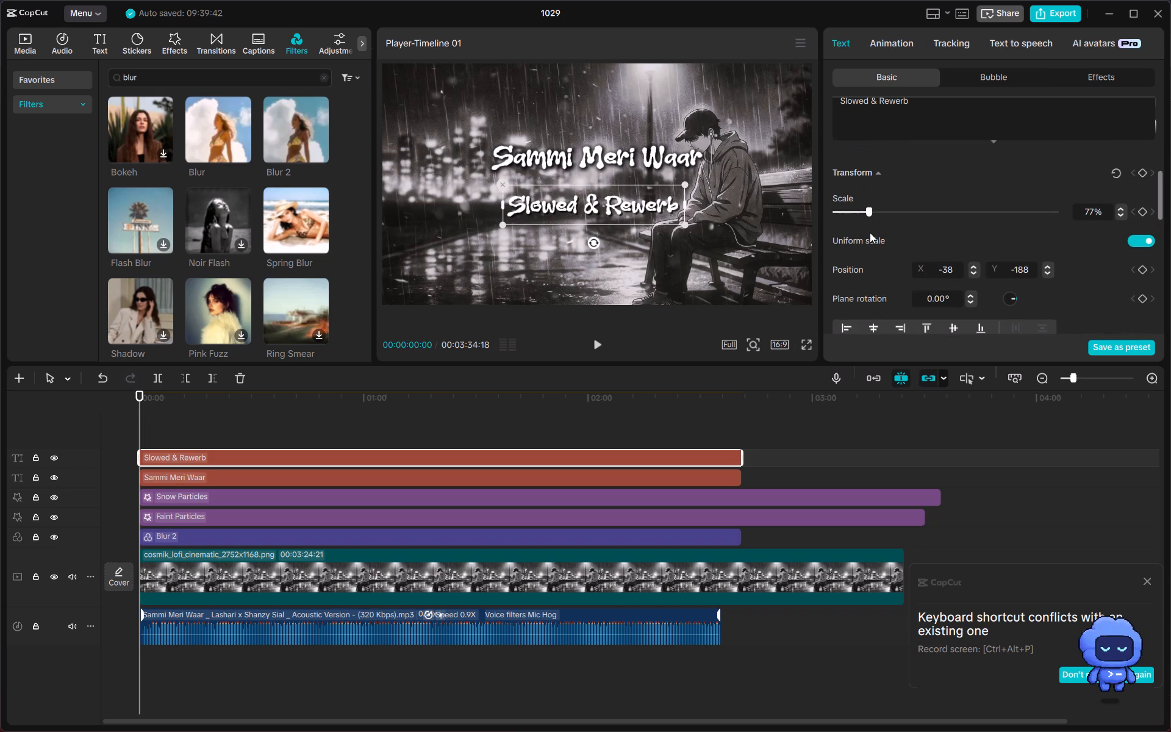
{"action": "left_click", "coordinate": [861, 212]}
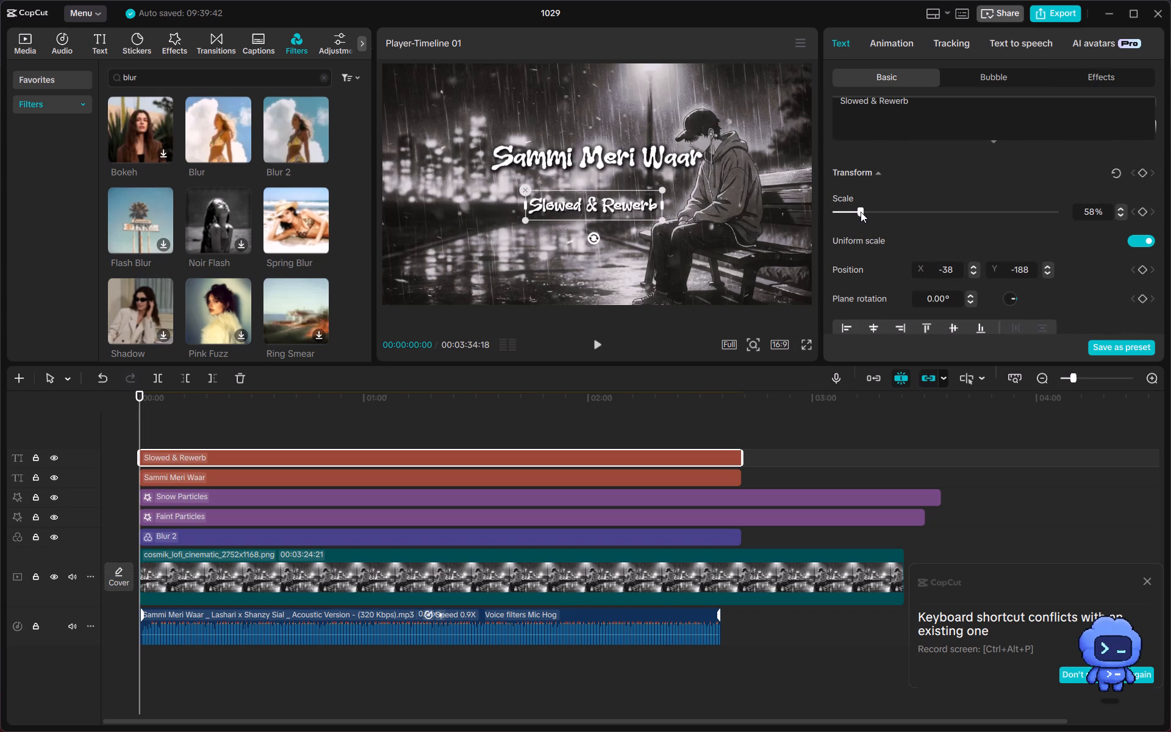
Move the Slowed & Rewerb line up just beneath the Sammi Meri Waar title, centred horizontally in the frame.
{"action": "left_click_drag", "start_coordinate": [590, 205], "coordinate": [592, 179]}
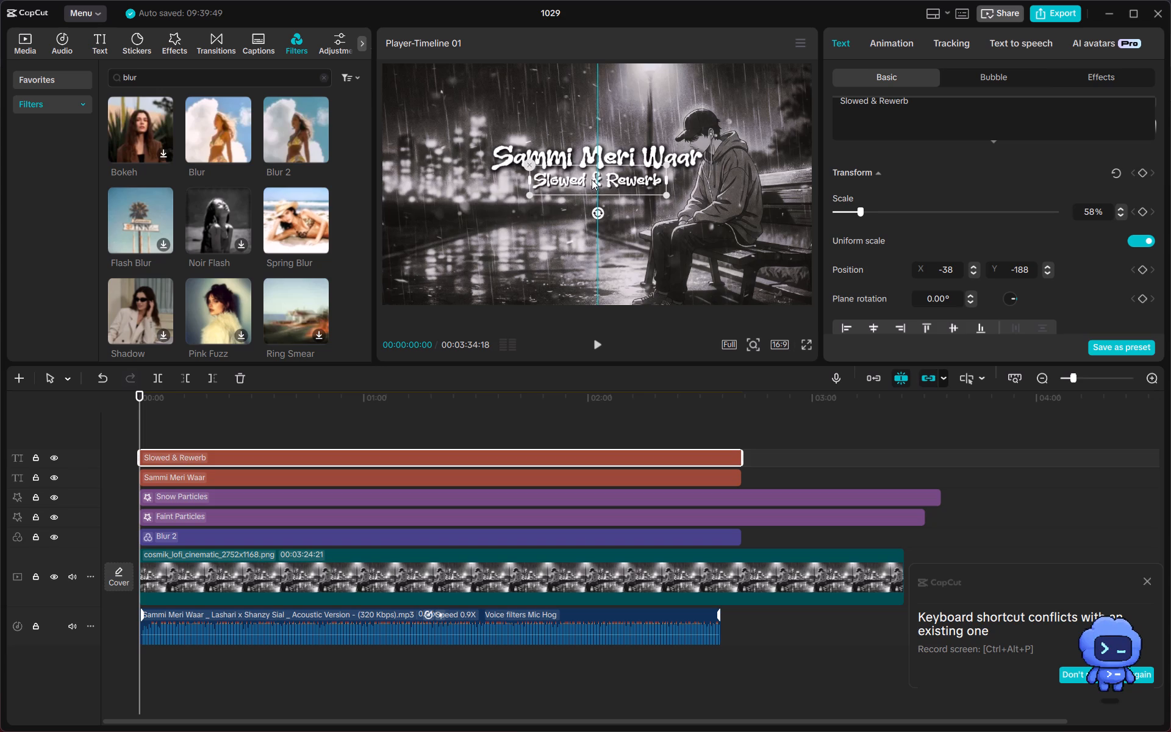
{"action": "left_click_drag", "start_coordinate": [592, 179], "coordinate": [592, 186]}
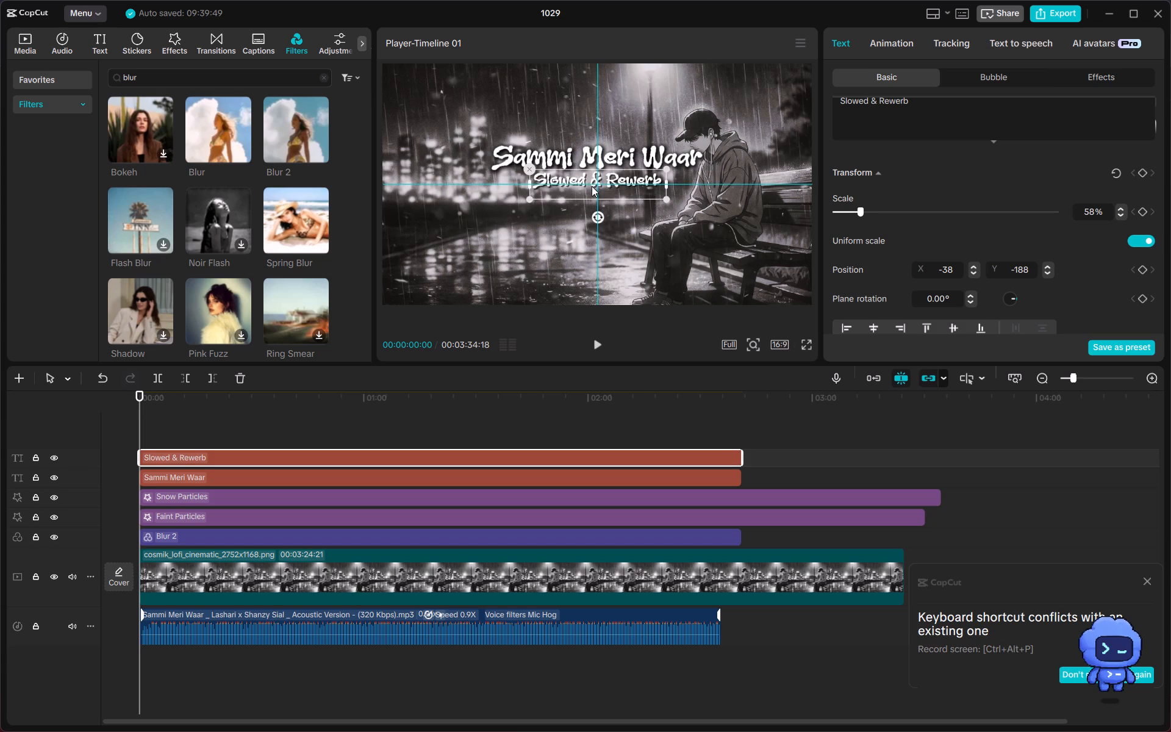
{"action": "left_click_drag", "start_coordinate": [592, 186], "coordinate": [592, 190]}
Move the Sammi Meri Waar title down to Y 187, just above the Slowed & Rewerb line, keeping it centred.
{"action": "left_click", "coordinate": [596, 150]}
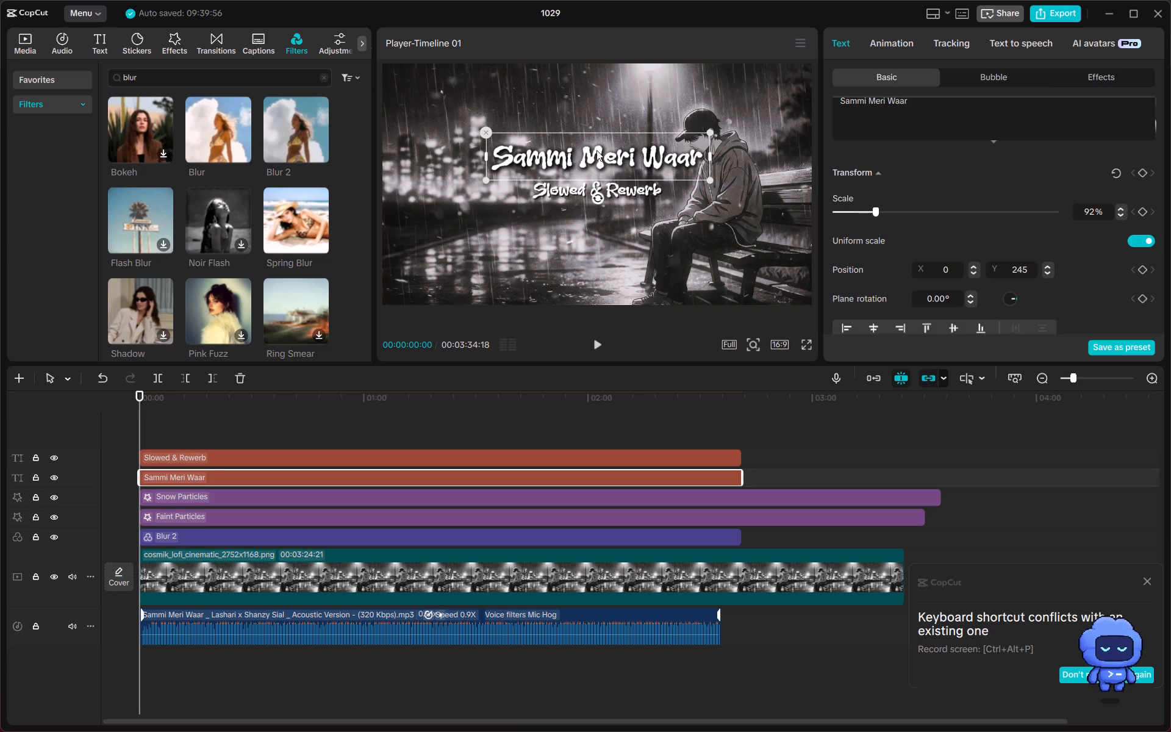
{"action": "left_click_drag", "start_coordinate": [596, 150], "coordinate": [596, 171]}
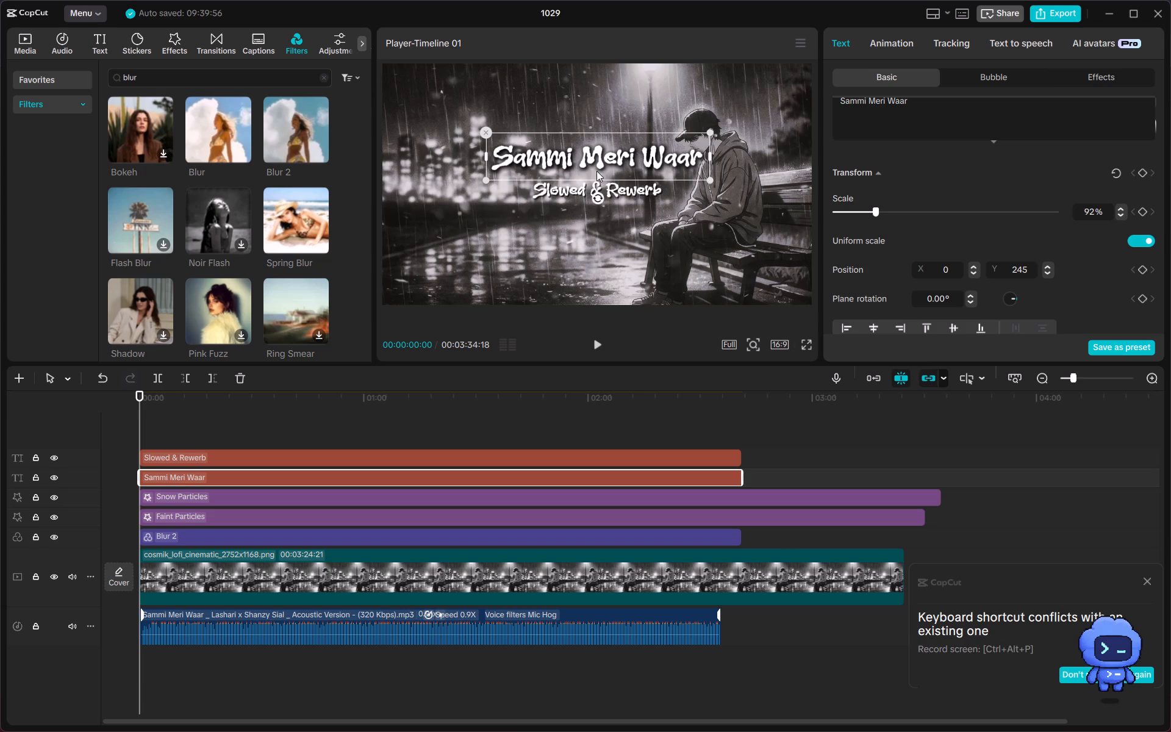
{"action": "left_click_drag", "start_coordinate": [596, 171], "coordinate": [594, 160]}
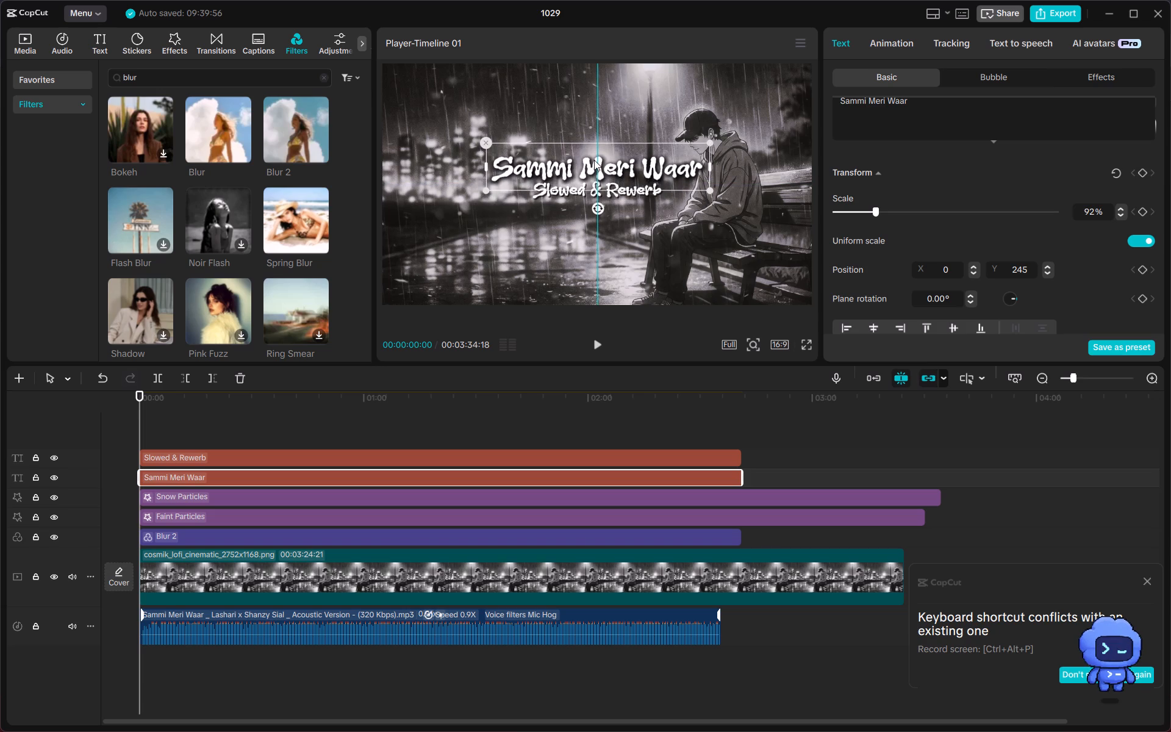
{"action": "left_click_drag", "start_coordinate": [594, 160], "coordinate": [595, 157]}
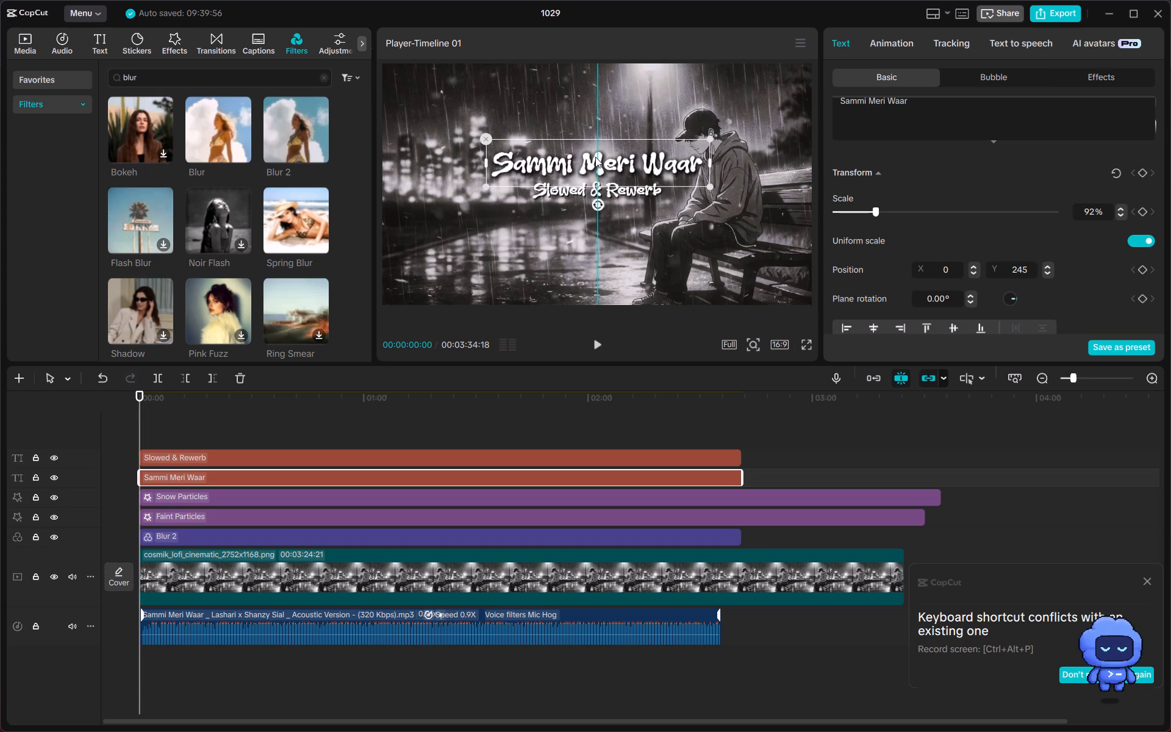
{"action": "left_click", "coordinate": [515, 258]}
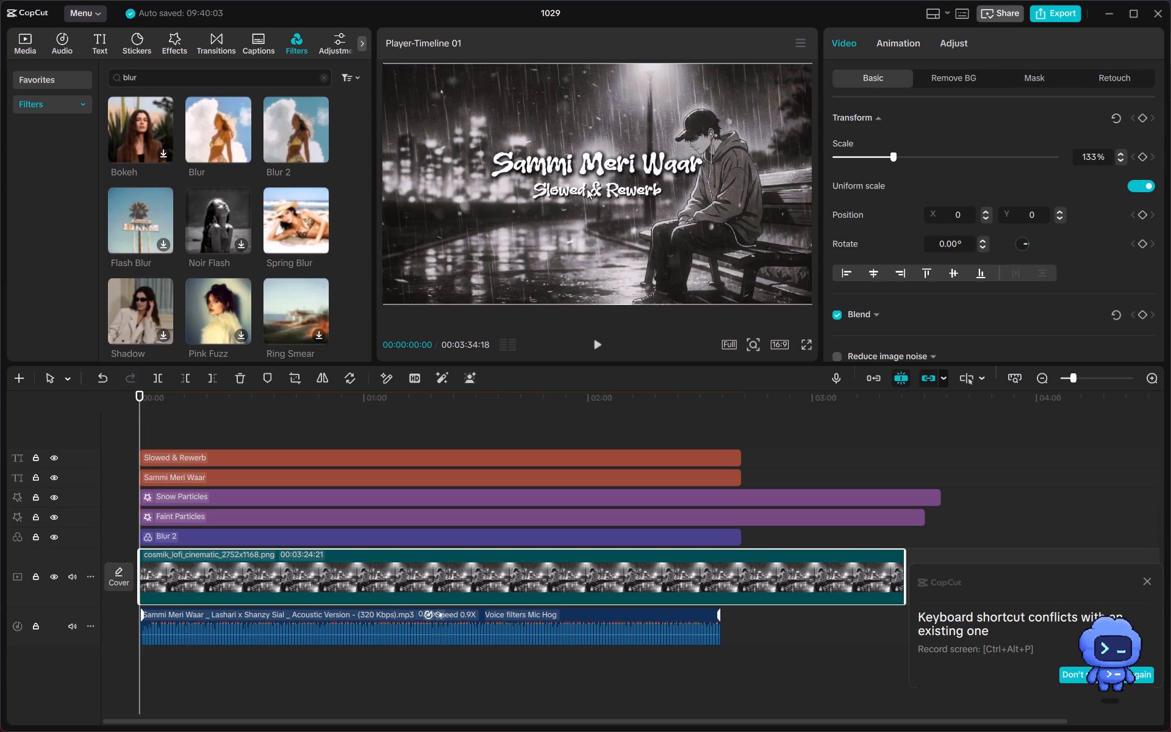
Turn on the Glow effect for the Sammi Meri Waar title.
{"action": "left_click", "coordinate": [616, 162]}
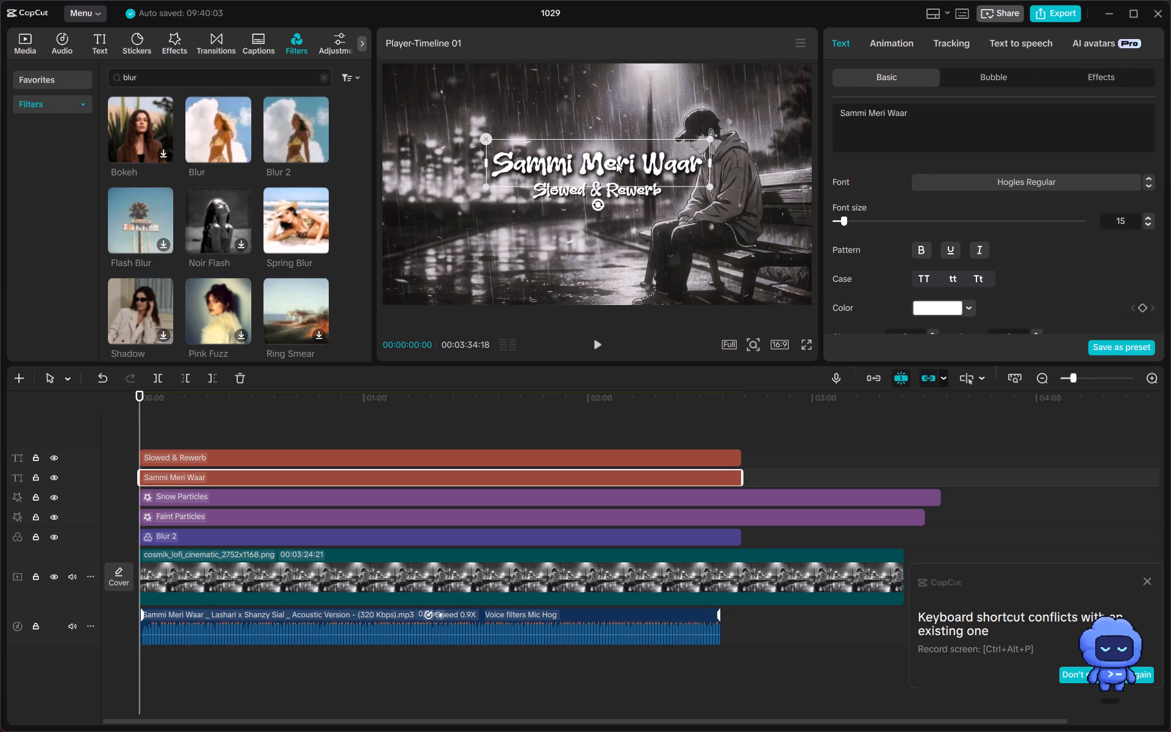
{"action": "scroll", "coordinate": [1042, 218], "scroll_direction": "down", "scroll_amount": 1}
{"action": "scroll", "coordinate": [1042, 218], "scroll_direction": "up", "scroll_amount": 1}
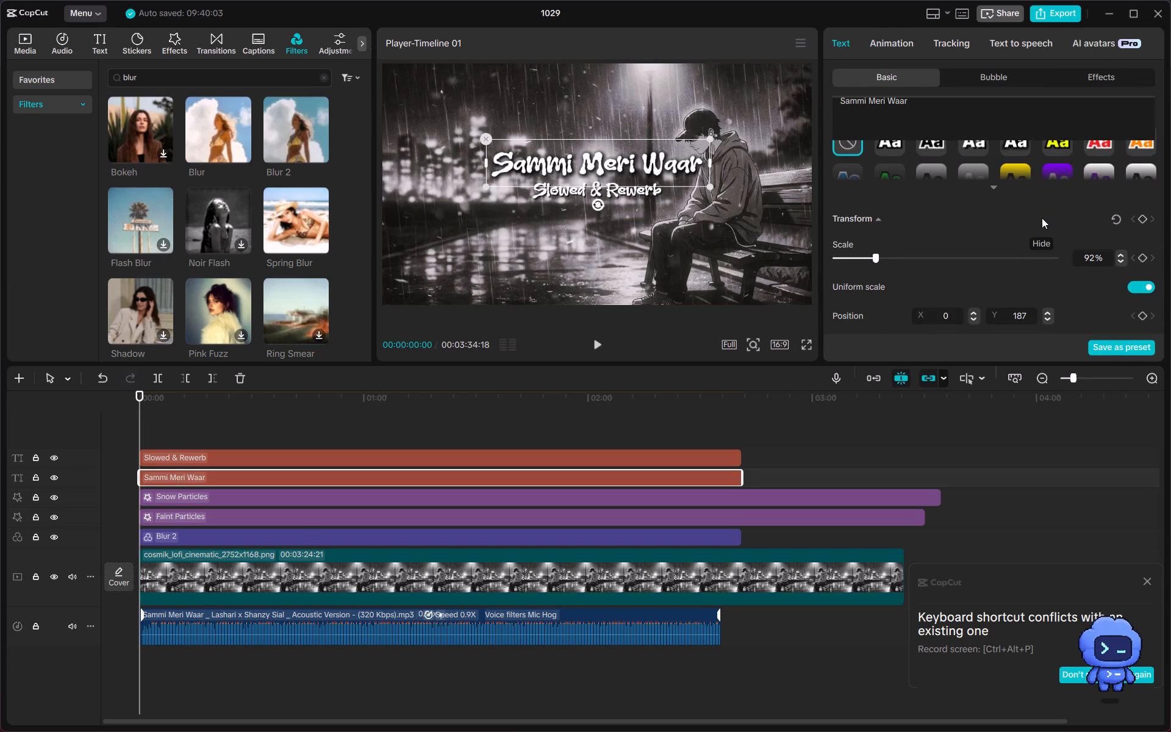
{"action": "scroll", "coordinate": [1042, 218], "scroll_direction": "up", "scroll_amount": 1}
{"action": "scroll", "coordinate": [1042, 218], "scroll_direction": "down", "scroll_amount": 2}
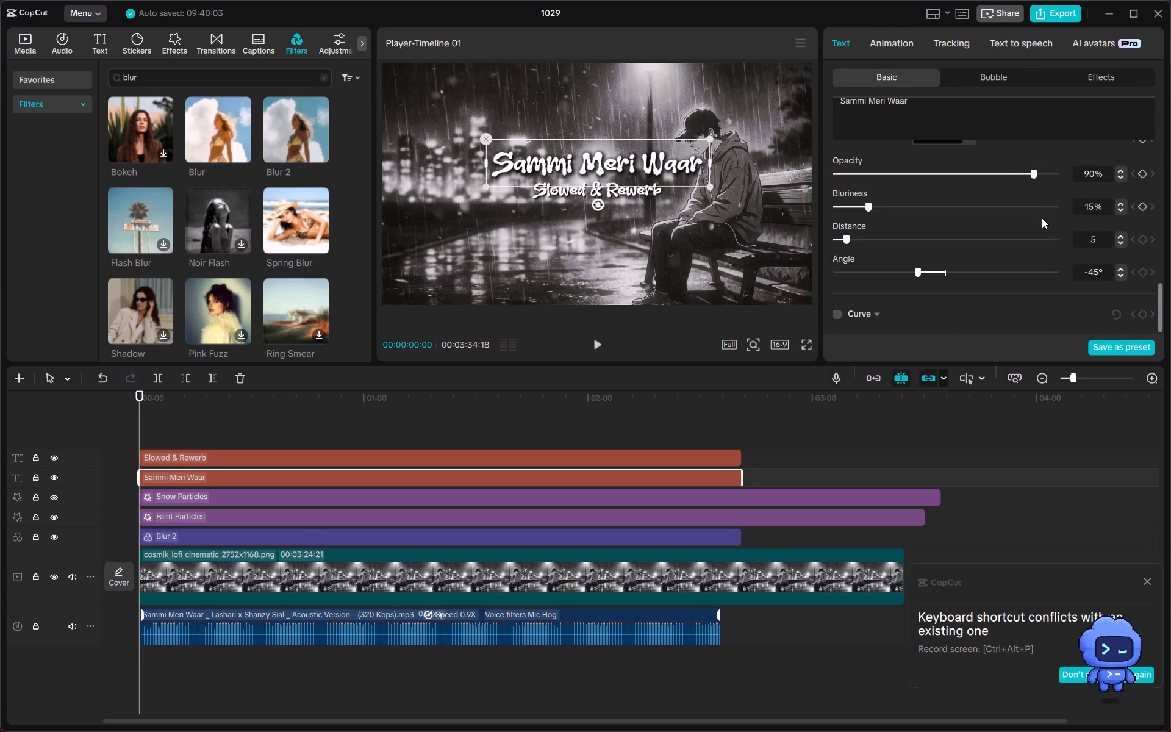
{"action": "scroll", "coordinate": [920, 292], "scroll_direction": "down", "scroll_amount": 1}
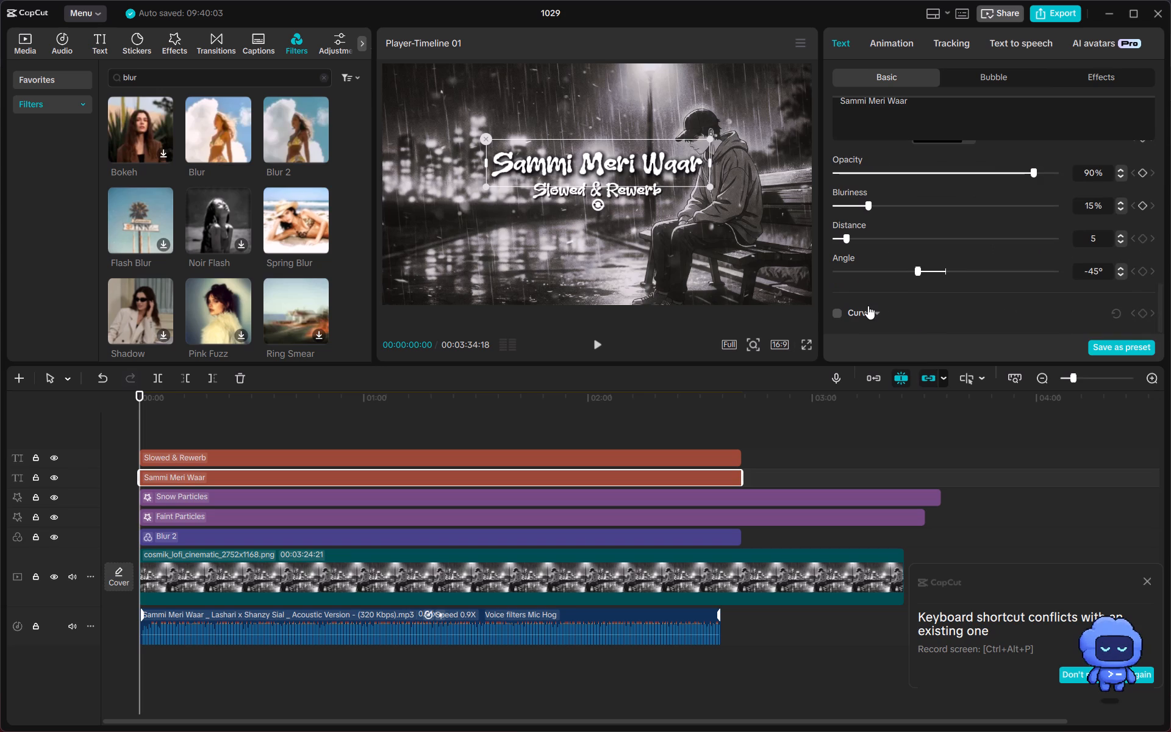
{"action": "scroll", "coordinate": [868, 306], "scroll_direction": "up", "scroll_amount": 1}
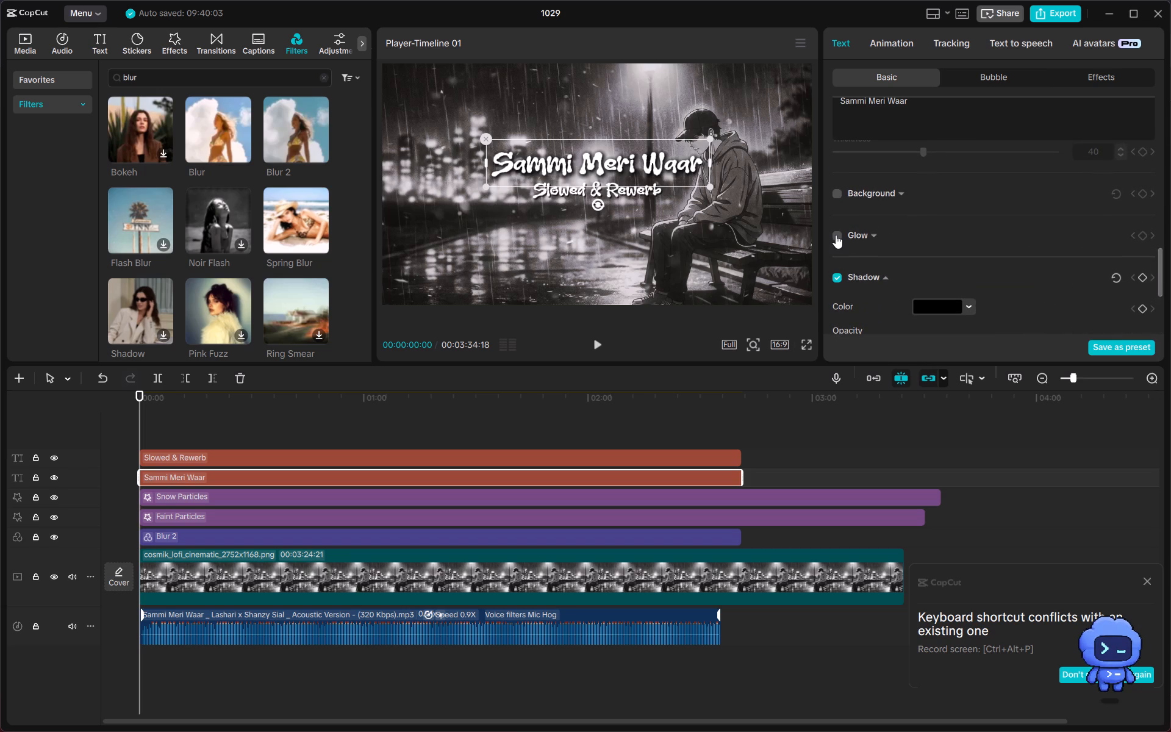
{"action": "left_click", "coordinate": [836, 235]}
Set the Sammi Meri Waar title's glow intensity to 14 and its range to 11.
{"action": "scroll", "coordinate": [915, 265], "scroll_direction": "down", "scroll_amount": 1}
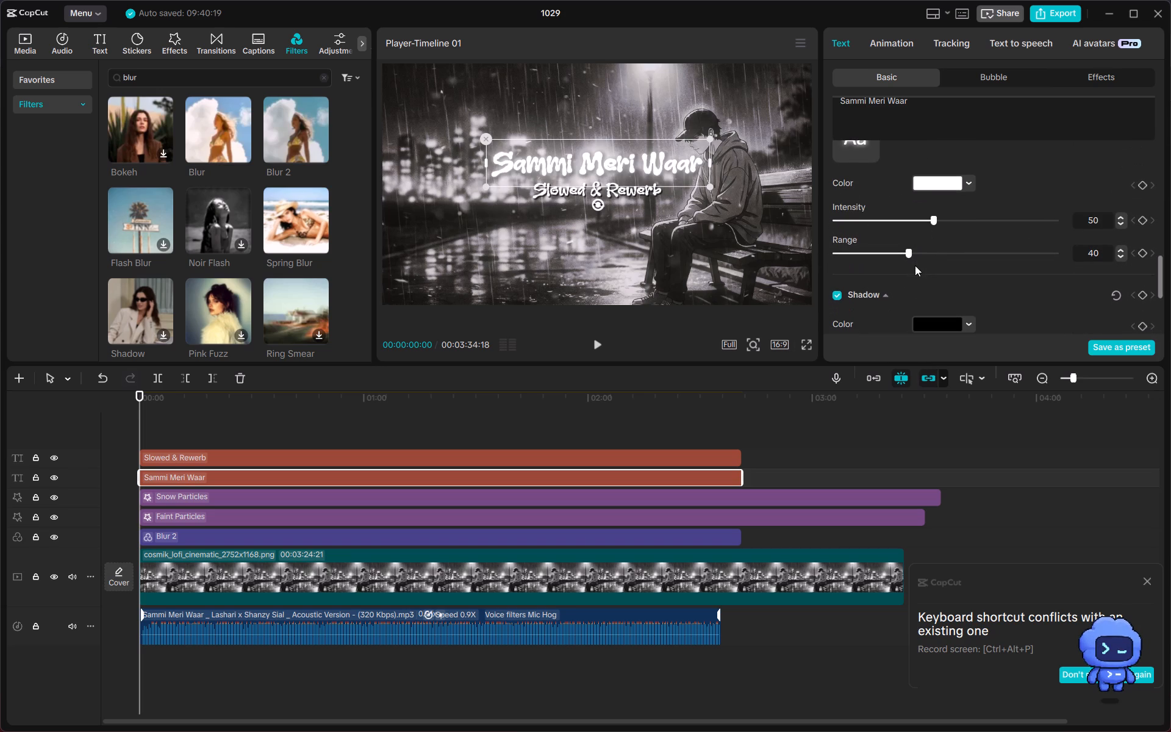
{"action": "left_click_drag", "start_coordinate": [931, 223], "coordinate": [892, 228]}
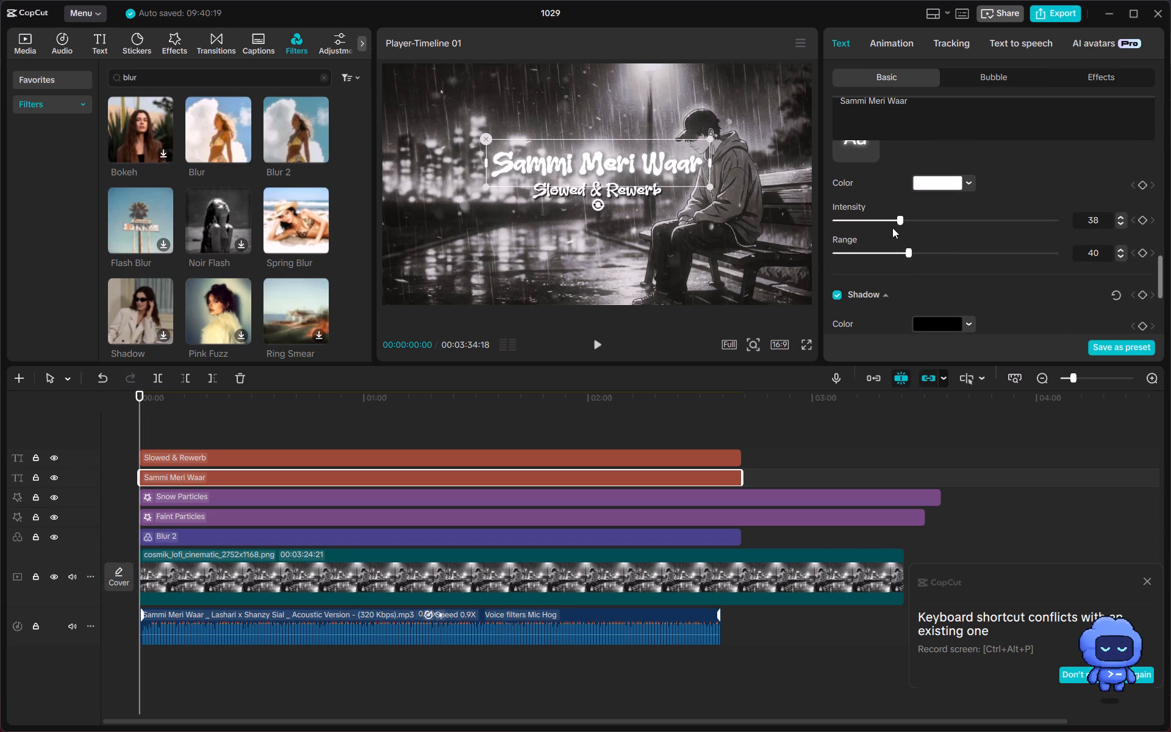
{"action": "left_click_drag", "start_coordinate": [892, 228], "coordinate": [848, 232]}
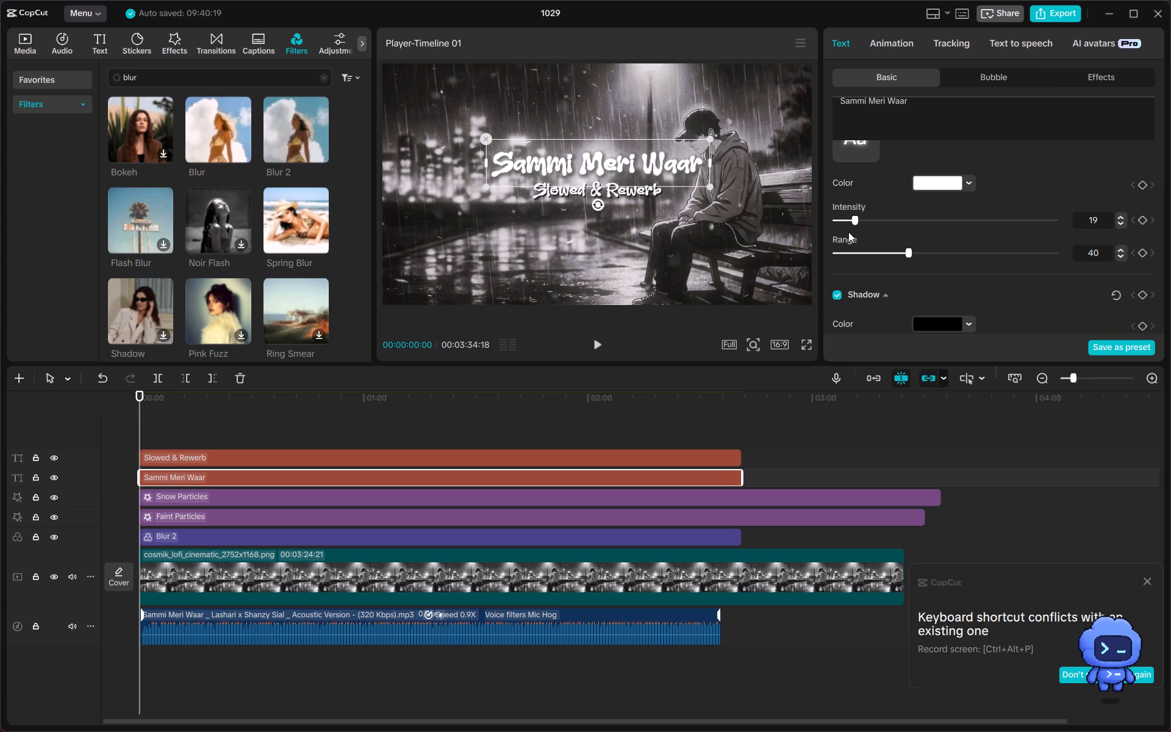
{"action": "left_click_drag", "start_coordinate": [848, 232], "coordinate": [851, 231]}
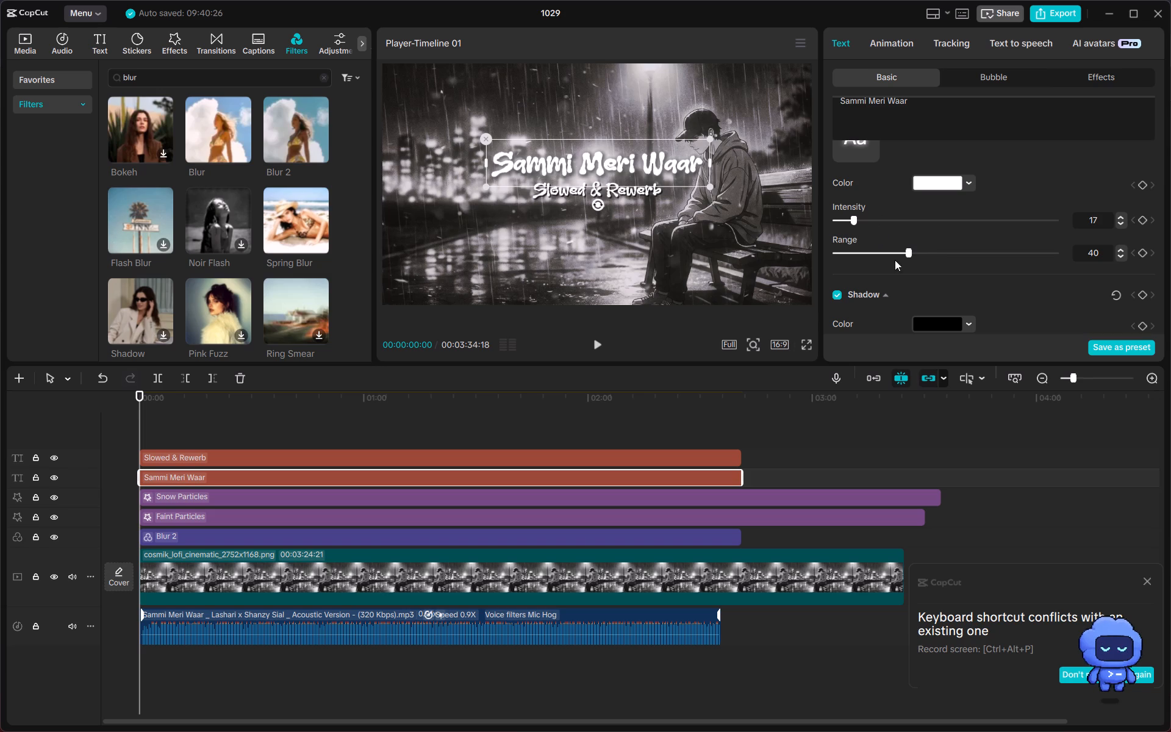
{"action": "left_click_drag", "start_coordinate": [902, 253], "coordinate": [853, 253]}
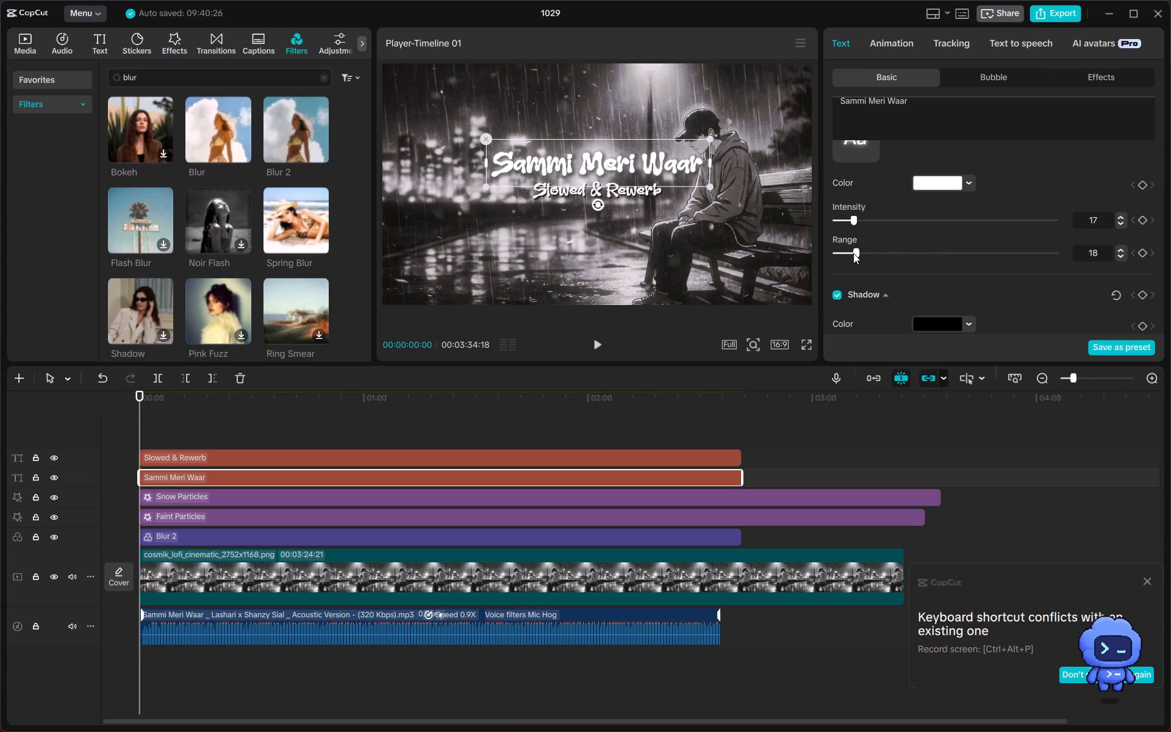
{"action": "left_click_drag", "start_coordinate": [853, 253], "coordinate": [840, 255]}
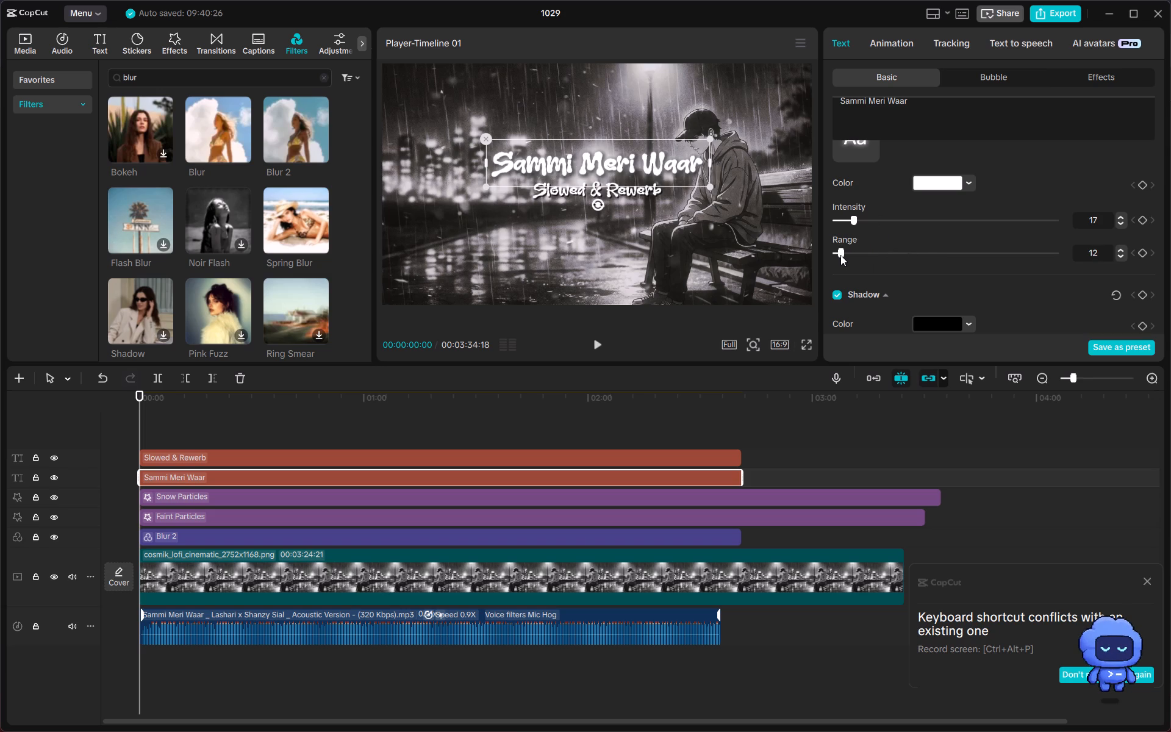
{"action": "left_click_drag", "start_coordinate": [840, 255], "coordinate": [839, 256]}
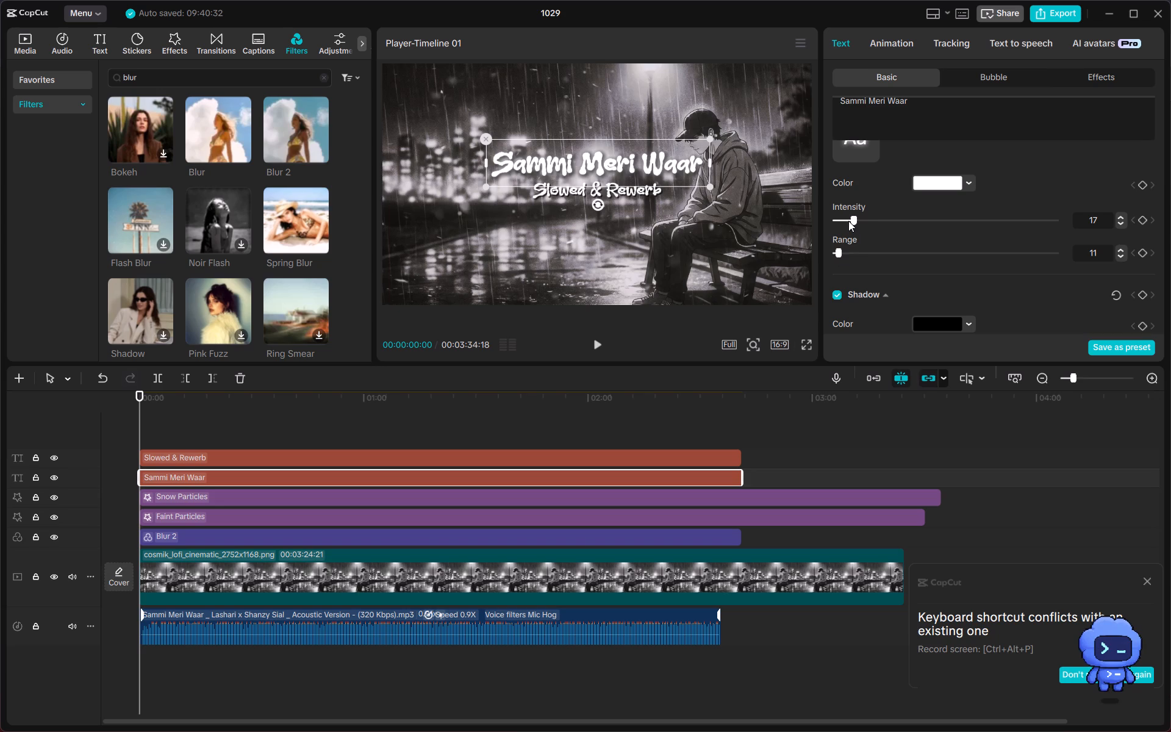
{"action": "left_click", "coordinate": [848, 221]}
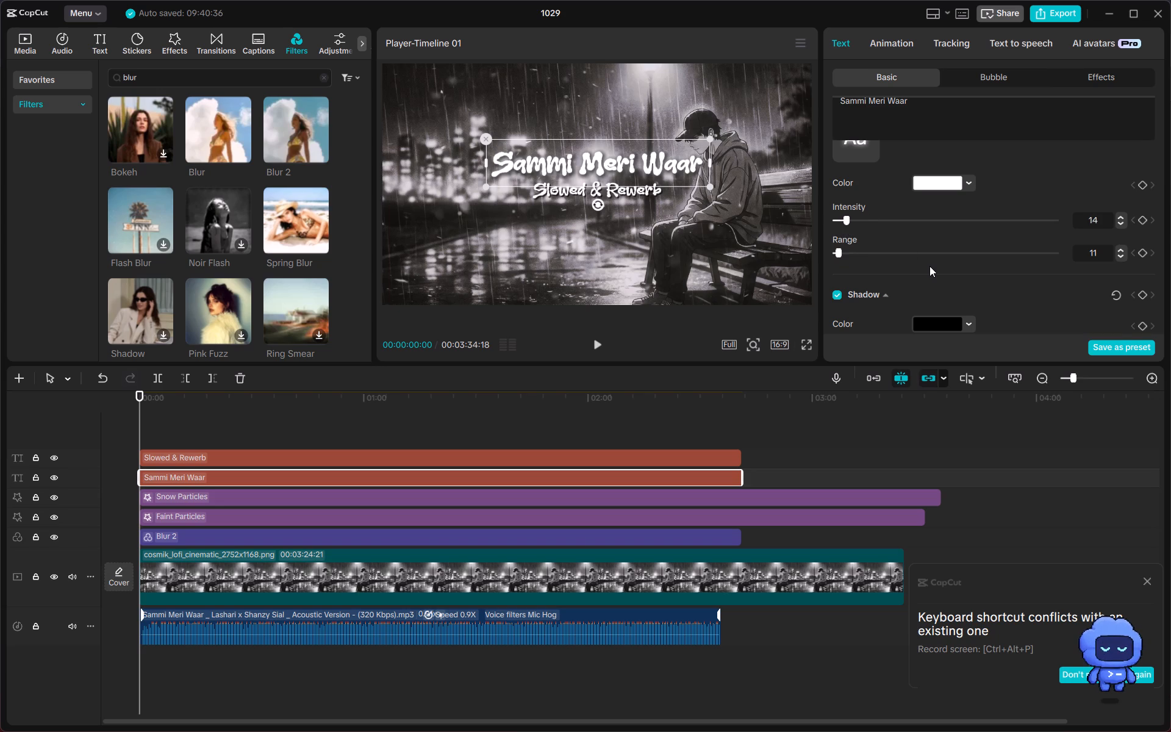
Set the Sammi Meri Waar title's shadow blurriness to 26% and its distance to 7.
{"action": "scroll", "coordinate": [929, 266], "scroll_direction": "down", "scroll_amount": 1}
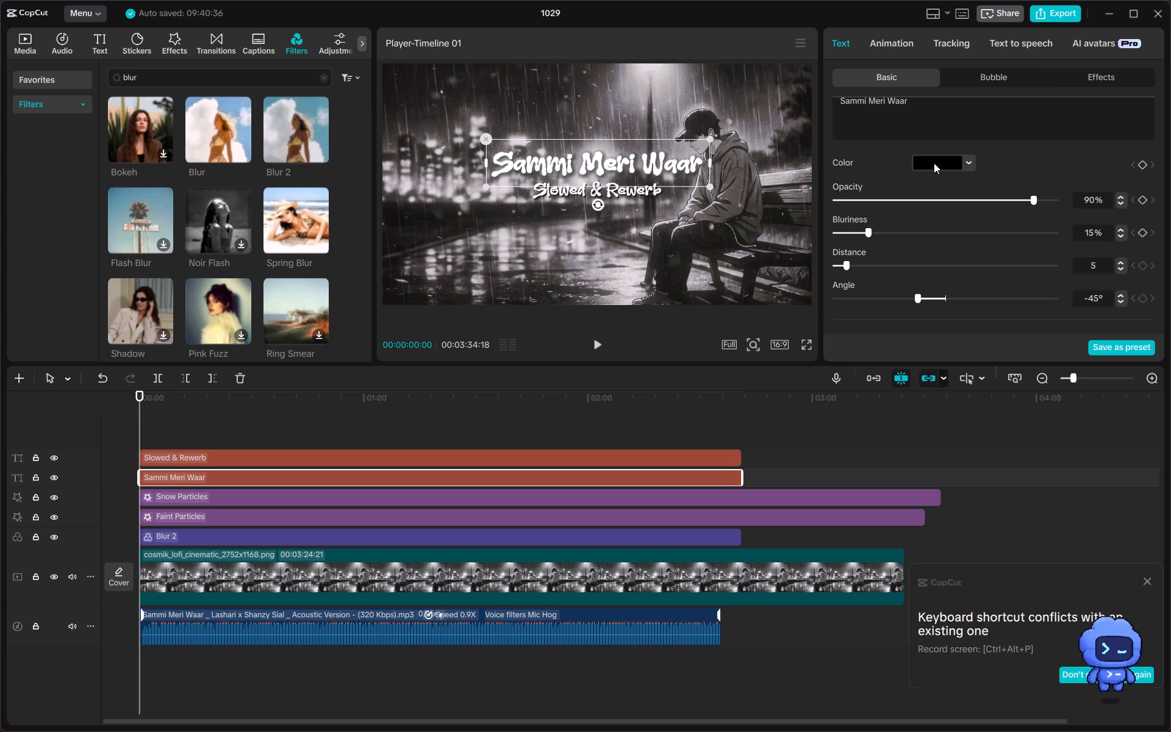
{"action": "left_click_drag", "start_coordinate": [870, 229], "coordinate": [893, 229]}
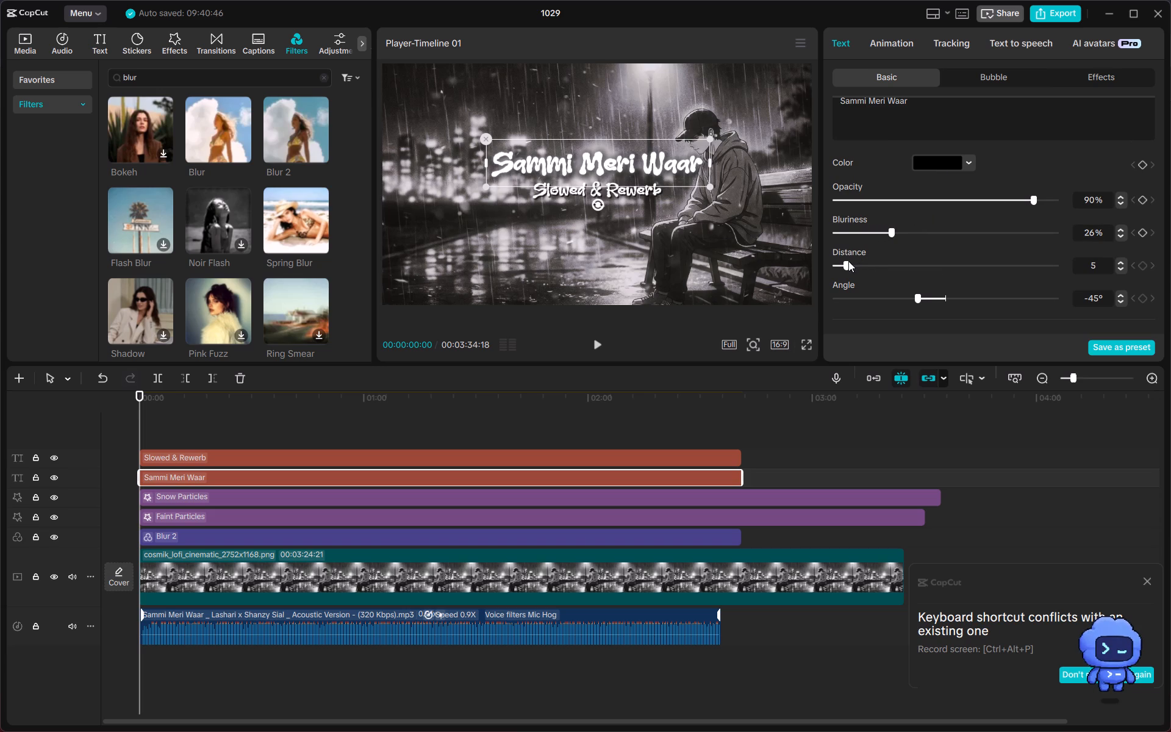
{"action": "left_click", "coordinate": [848, 261]}
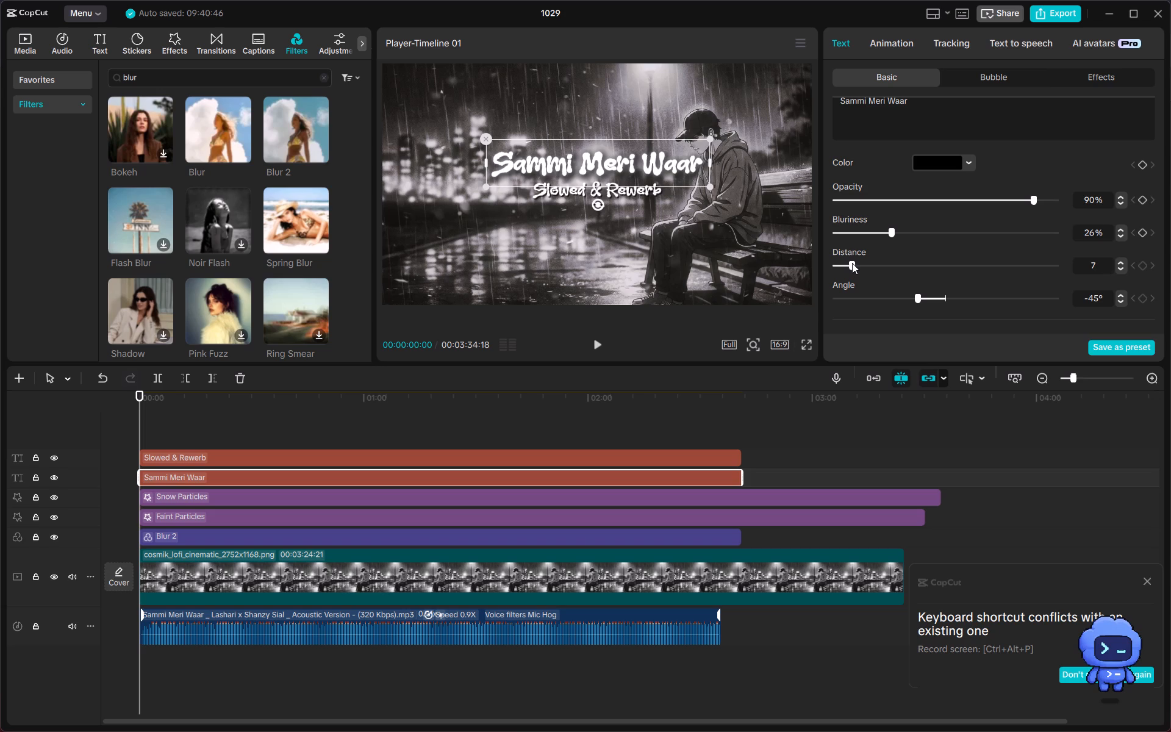
{"action": "scroll", "coordinate": [872, 295], "scroll_direction": "down", "scroll_amount": 1}
{"action": "scroll", "coordinate": [872, 295], "scroll_direction": "up", "scroll_amount": 1}
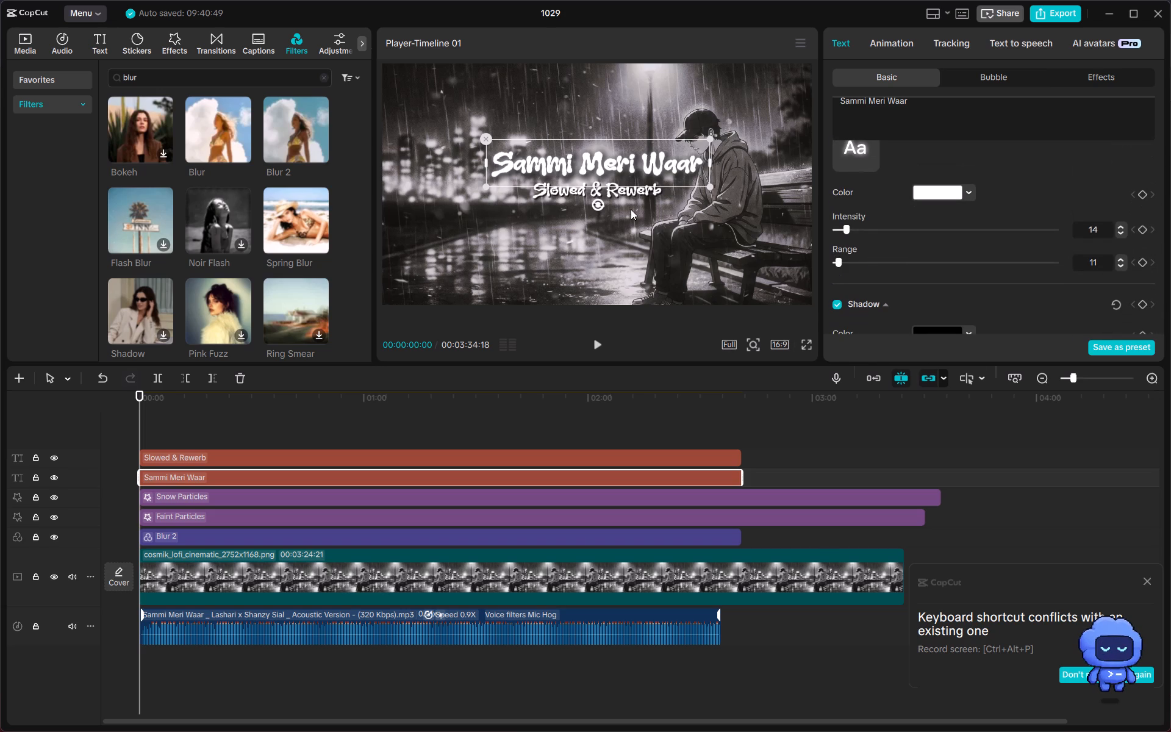
Turn on the Glow effect for the Slowed & Rewerb title, with intensity 21 and range 14.
{"action": "left_click", "coordinate": [628, 194]}
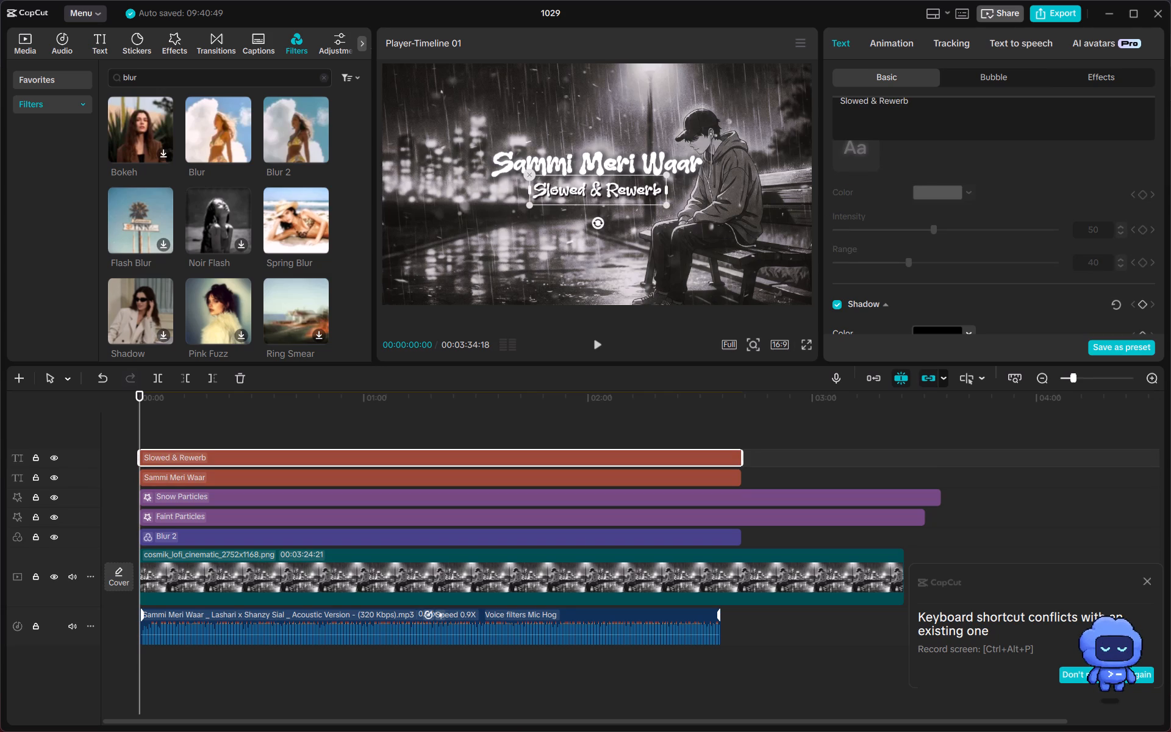
{"action": "scroll", "coordinate": [868, 123], "scroll_direction": "up", "scroll_amount": 1}
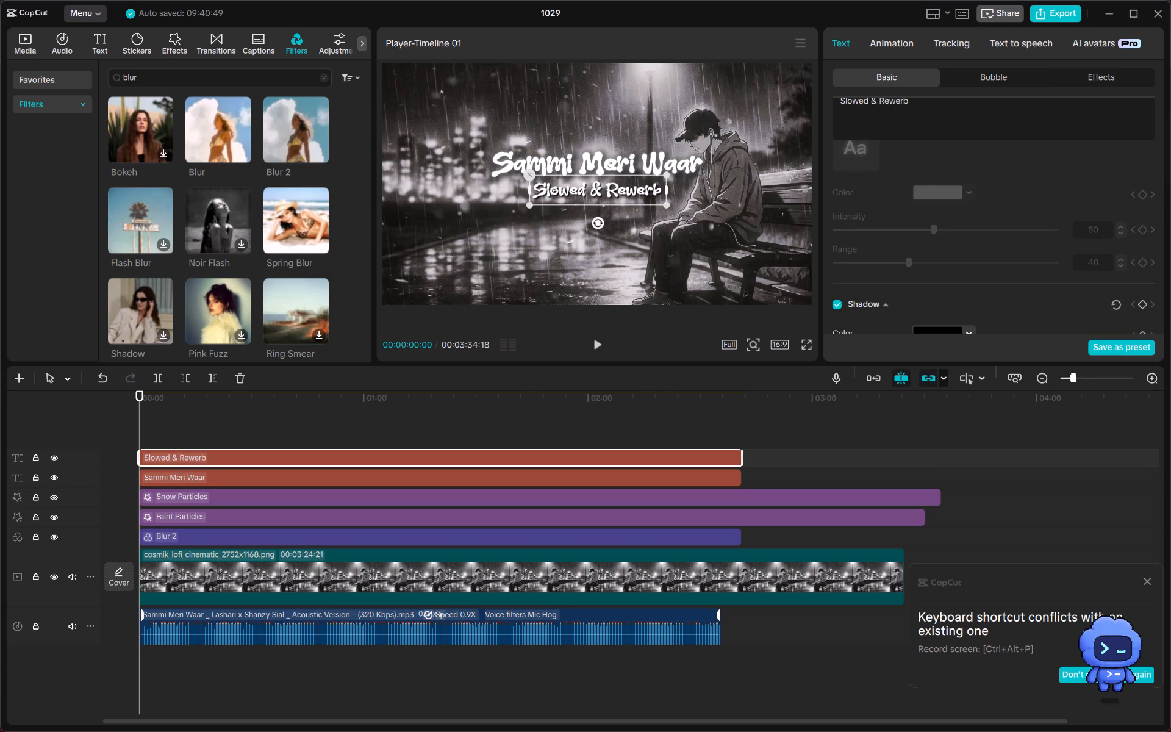
{"action": "scroll", "coordinate": [925, 195], "scroll_direction": "down", "scroll_amount": 2}
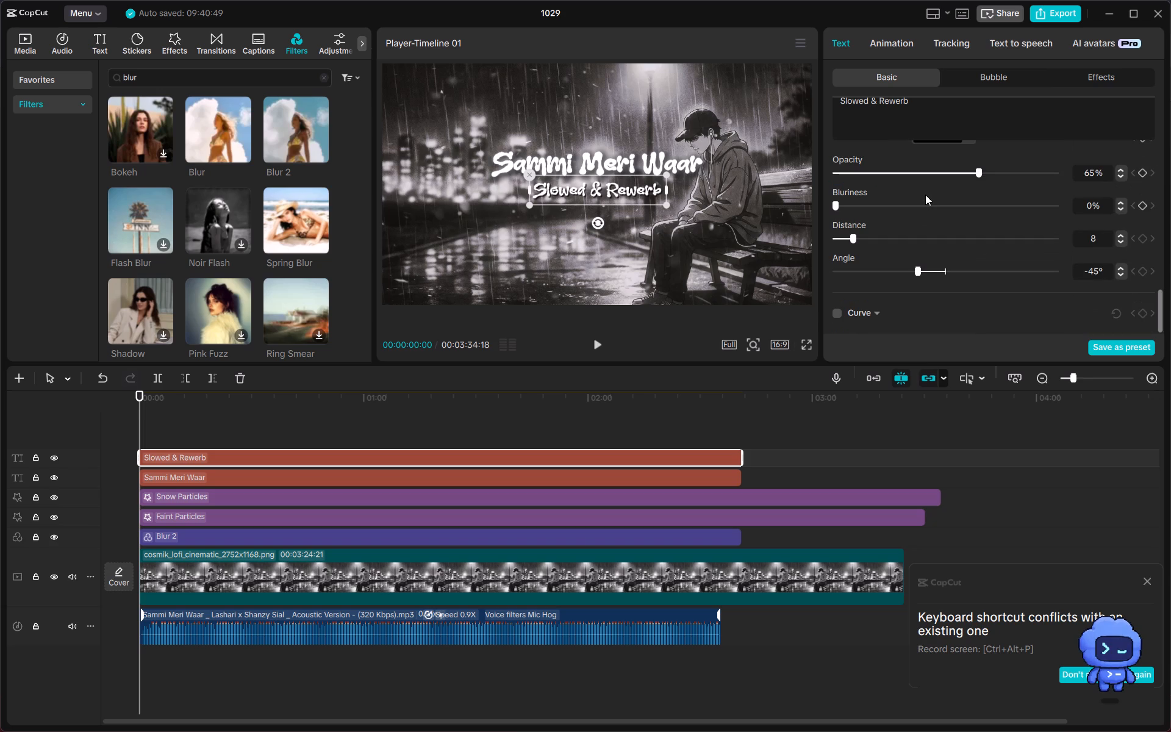
{"action": "scroll", "coordinate": [864, 213], "scroll_direction": "up", "scroll_amount": 1}
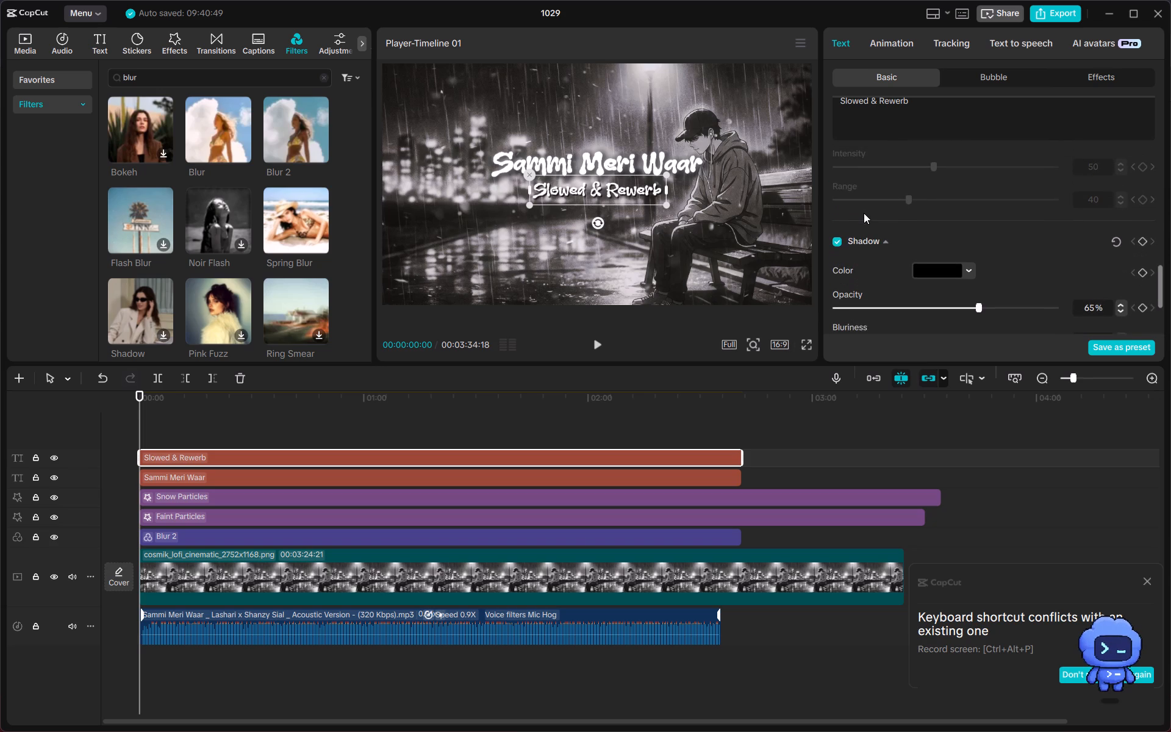
{"action": "scroll", "coordinate": [853, 199], "scroll_direction": "up", "scroll_amount": 1}
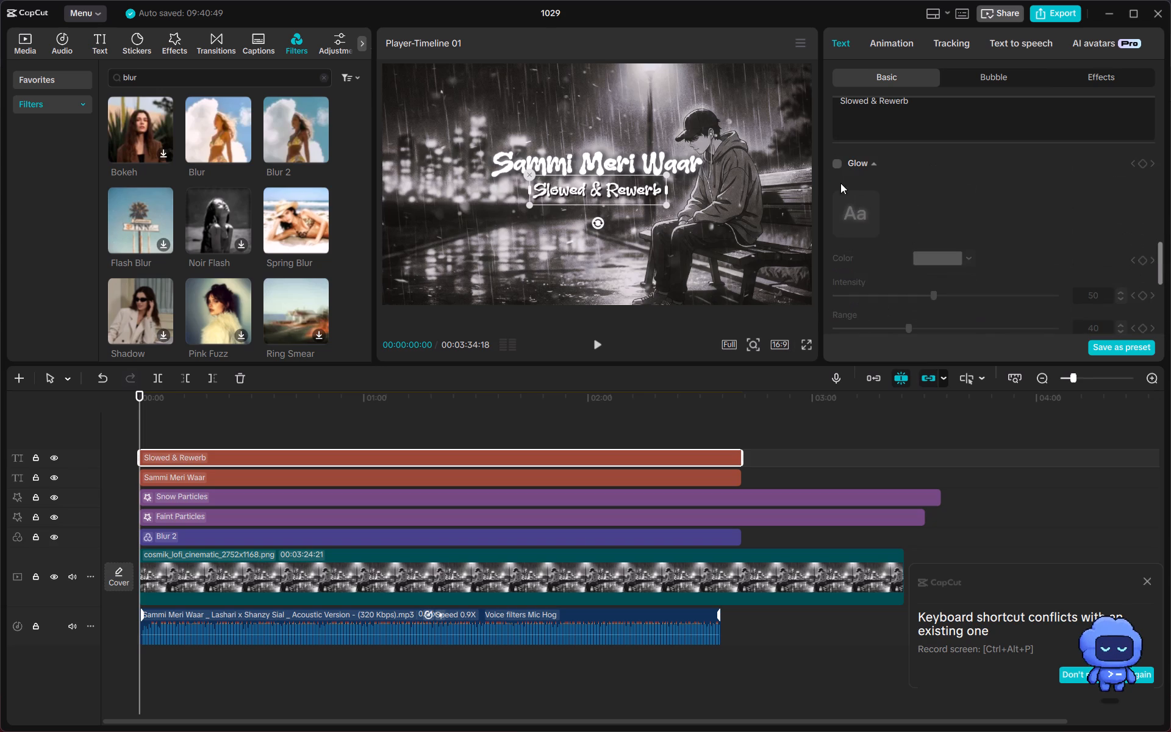
{"action": "left_click", "coordinate": [837, 166]}
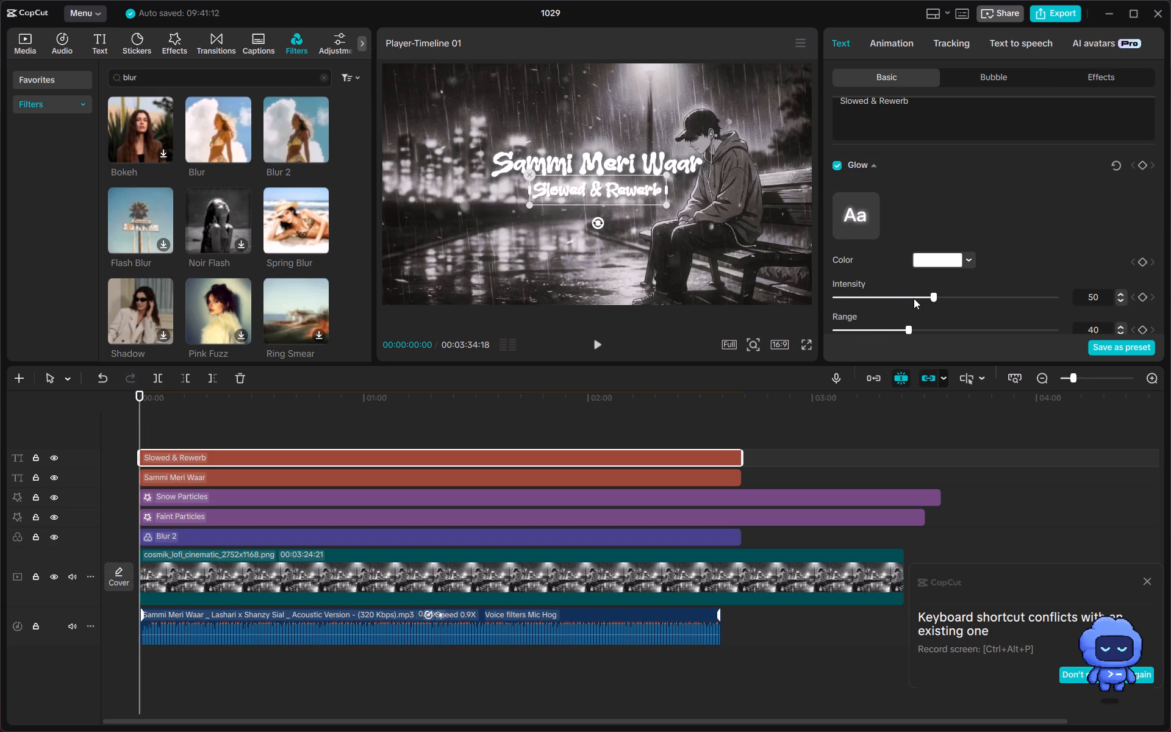
{"action": "left_click_drag", "start_coordinate": [914, 298], "coordinate": [862, 305]}
{"action": "scroll", "coordinate": [862, 305], "scroll_direction": "down", "scroll_amount": 1}
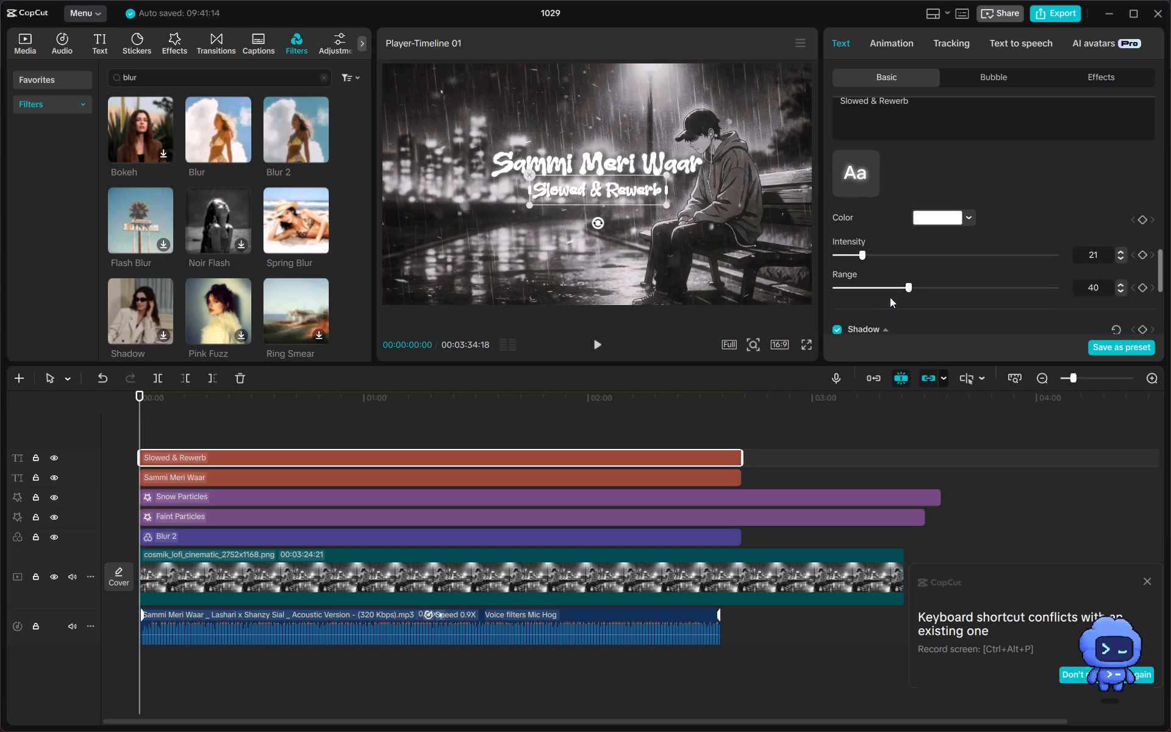
{"action": "left_click_drag", "start_coordinate": [894, 285], "coordinate": [847, 293]}
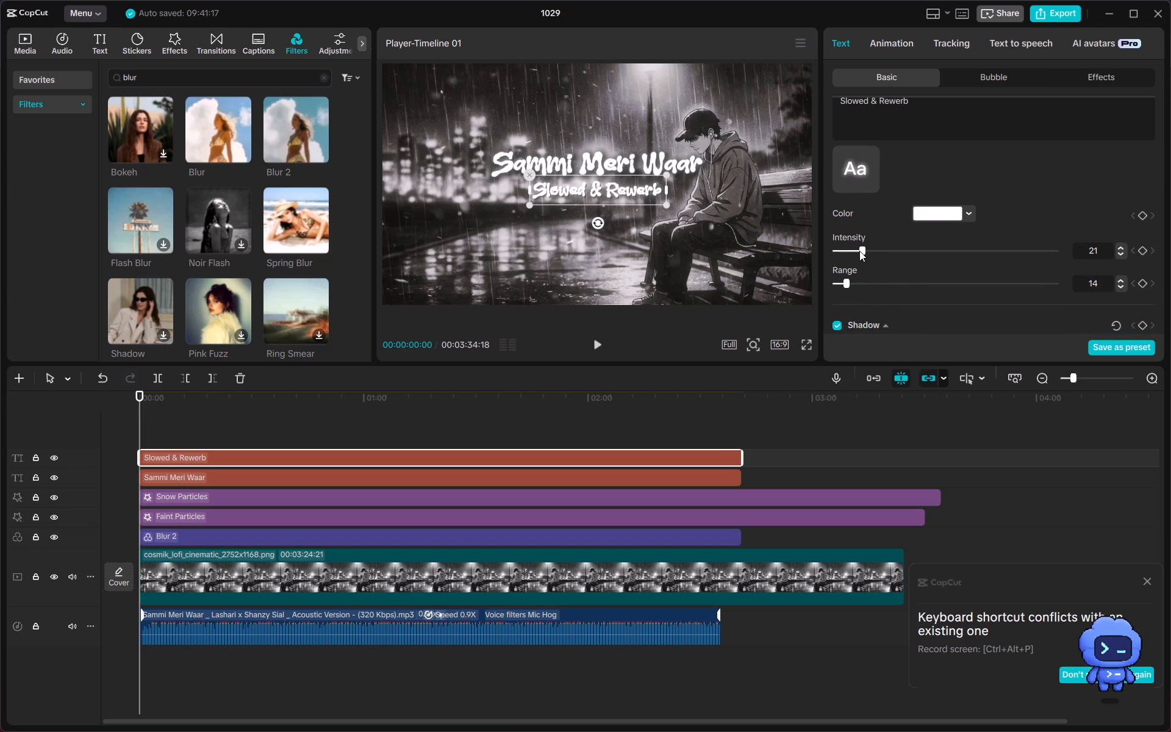
Set the Slowed & Rewerb title's shadow to 12% blurriness, 100% opacity and distance 15.
{"action": "scroll", "coordinate": [859, 251], "scroll_direction": "down", "scroll_amount": 1}
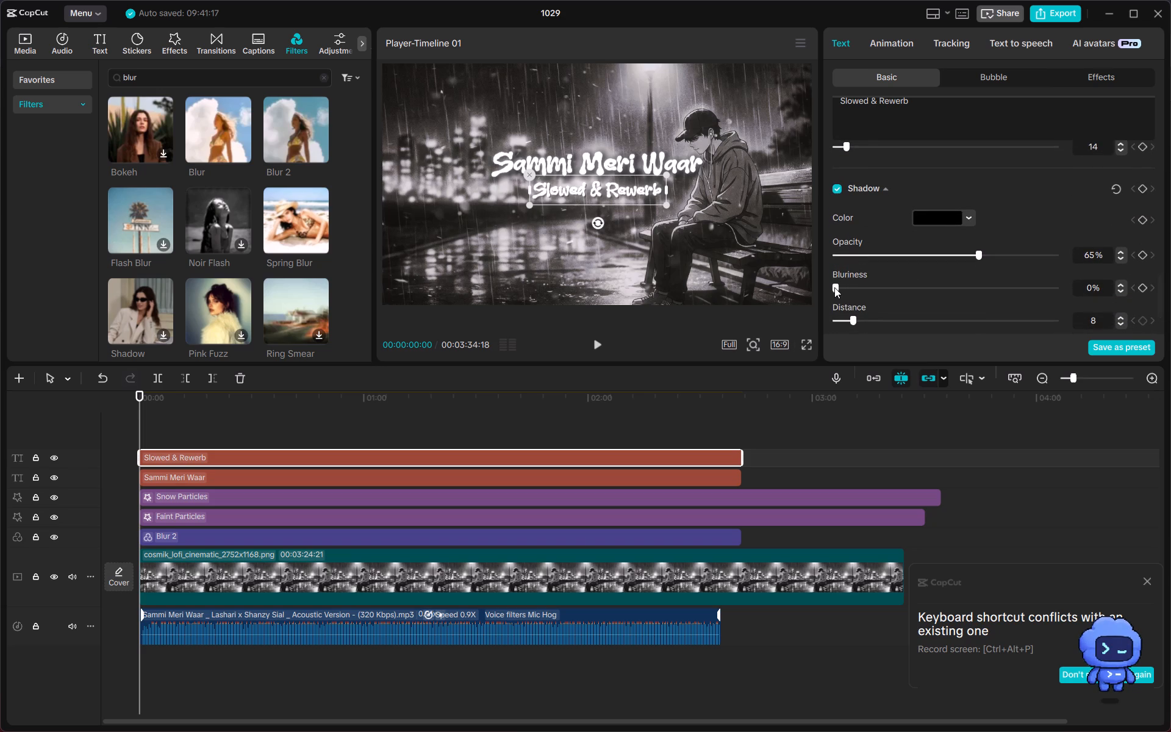
{"action": "left_click_drag", "start_coordinate": [834, 287], "coordinate": [868, 287]}
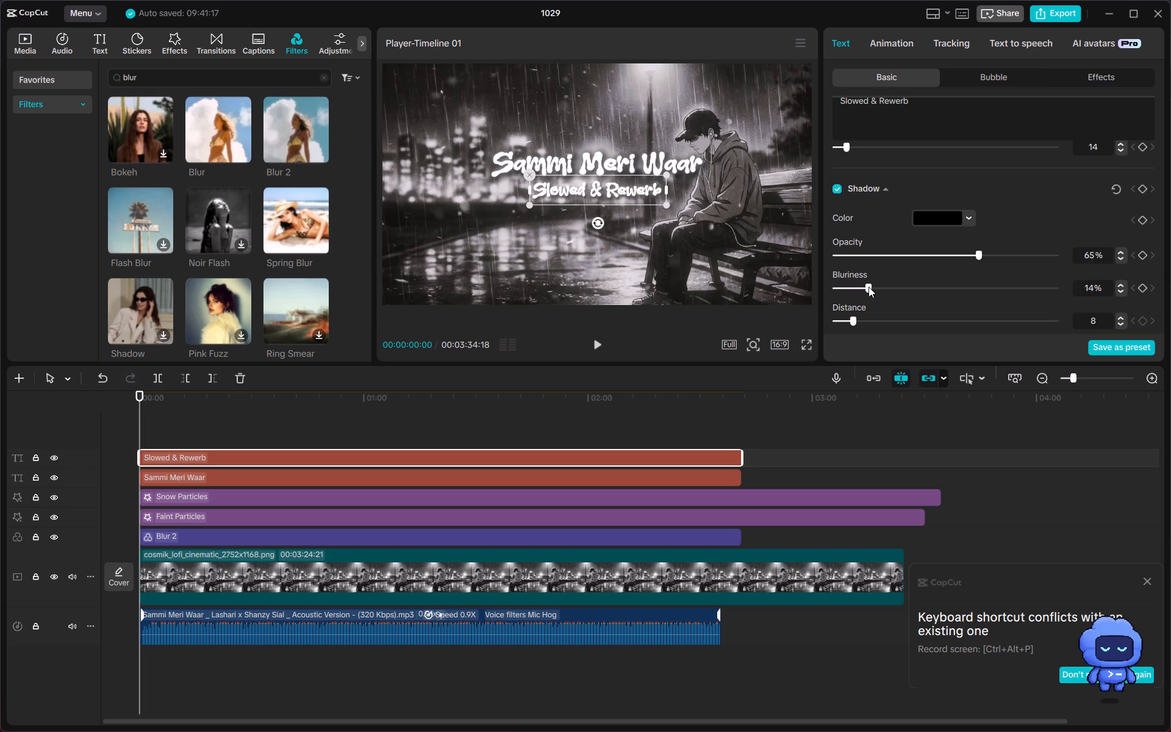
{"action": "left_click_drag", "start_coordinate": [868, 287], "coordinate": [861, 287]}
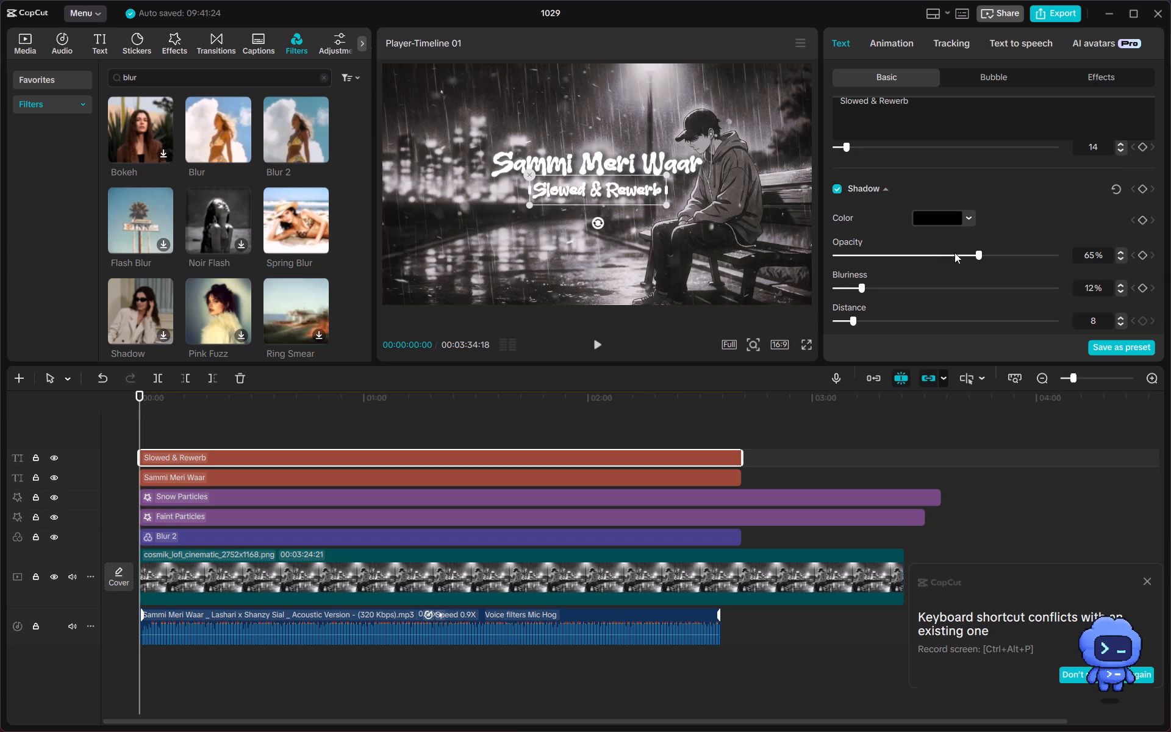
{"action": "left_click_drag", "start_coordinate": [975, 253], "coordinate": [1012, 254]}
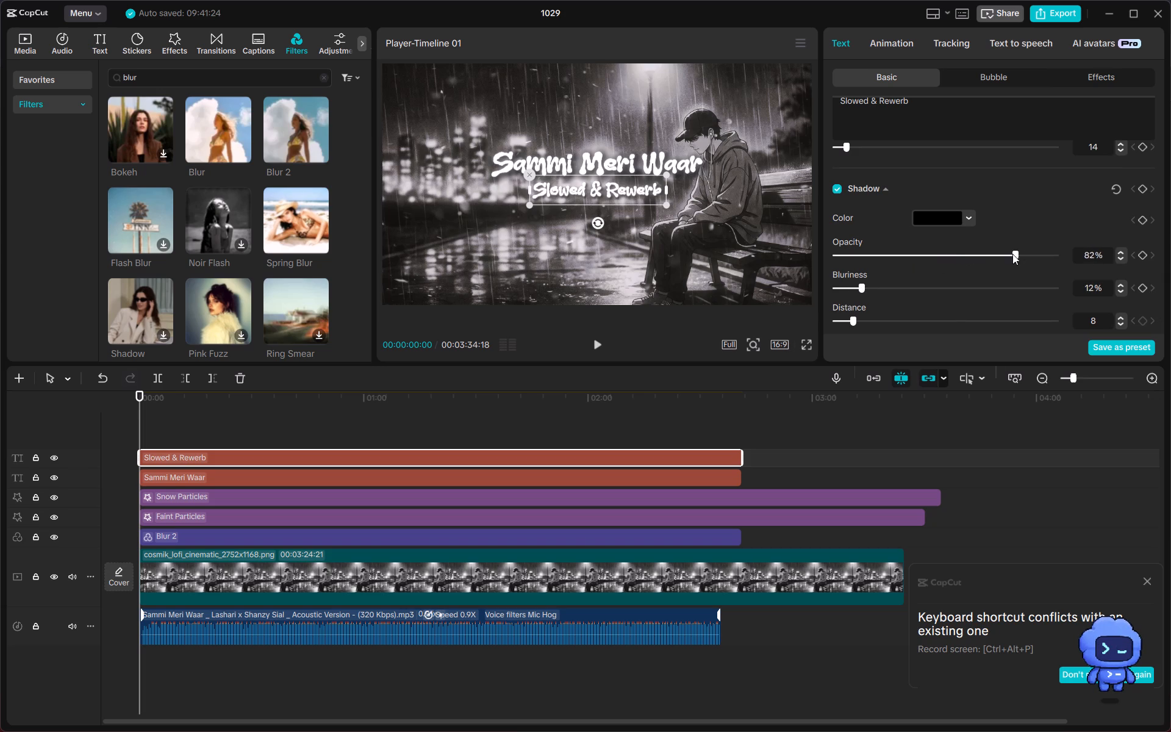
{"action": "left_click_drag", "start_coordinate": [1012, 254], "coordinate": [815, 298]}
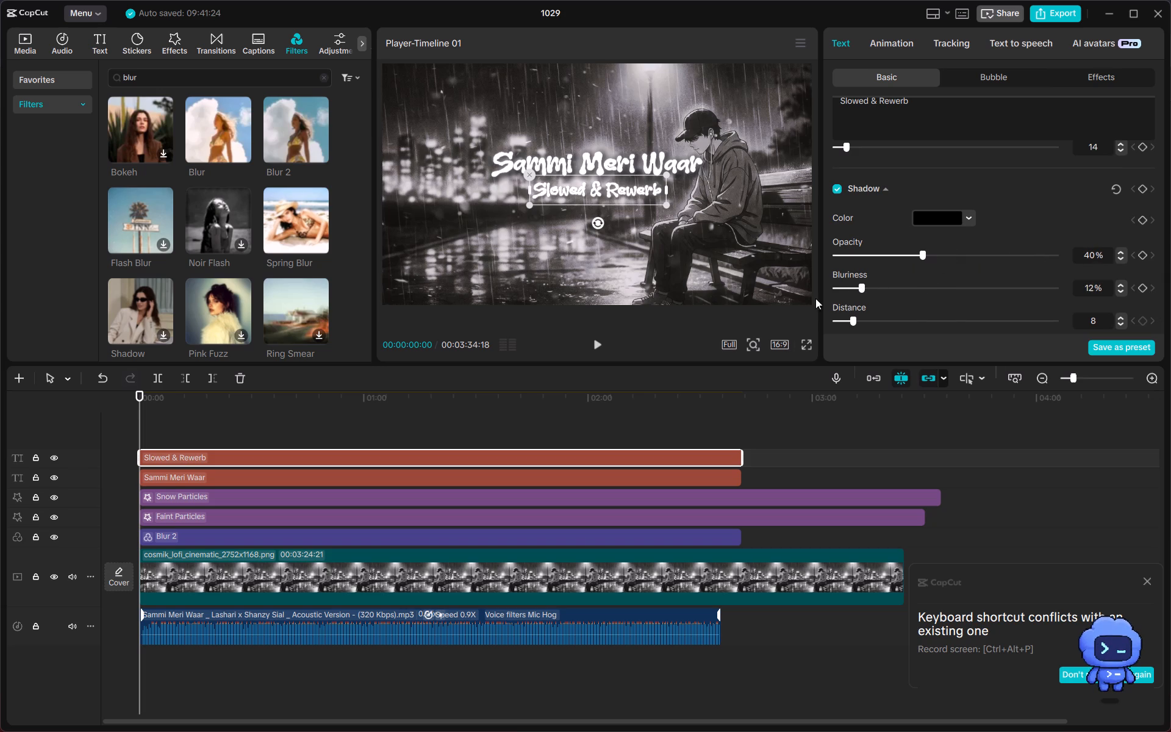
{"action": "left_click_drag", "start_coordinate": [815, 298], "coordinate": [1139, 268]}
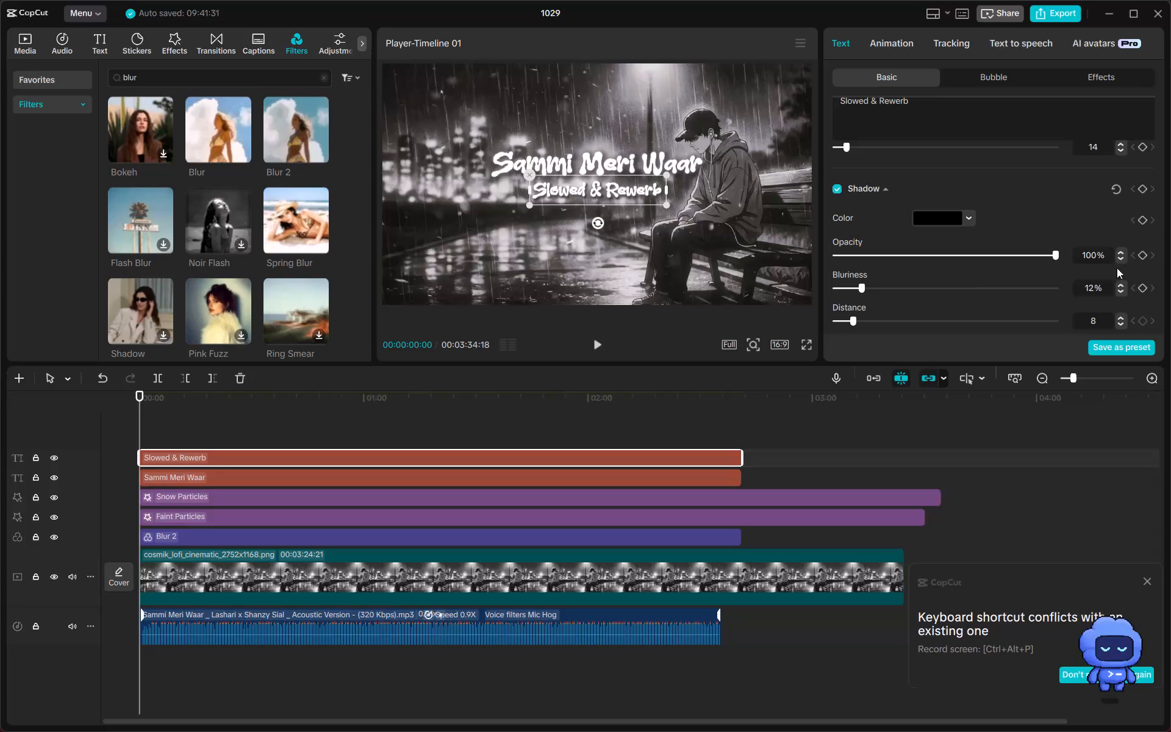
{"action": "scroll", "coordinate": [979, 285], "scroll_direction": "down", "scroll_amount": 1}
{"action": "left_click_drag", "start_coordinate": [855, 241], "coordinate": [870, 241]}
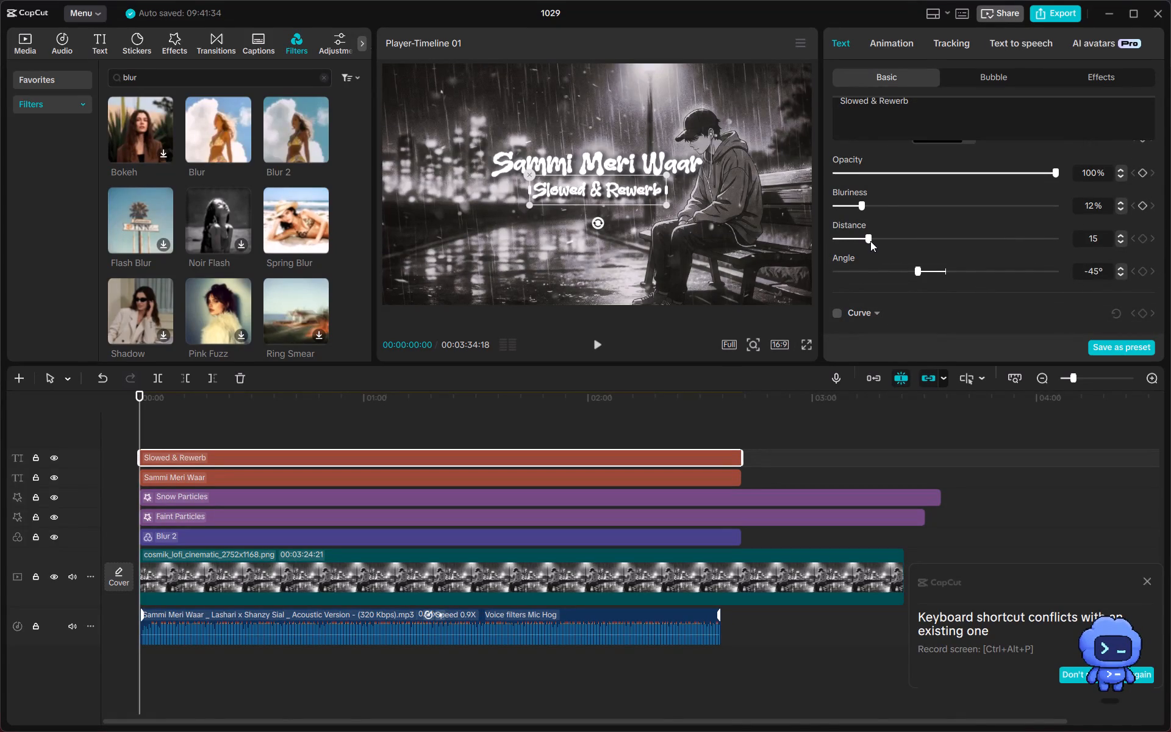
{"action": "scroll", "coordinate": [870, 241], "scroll_direction": "down", "scroll_amount": 1}
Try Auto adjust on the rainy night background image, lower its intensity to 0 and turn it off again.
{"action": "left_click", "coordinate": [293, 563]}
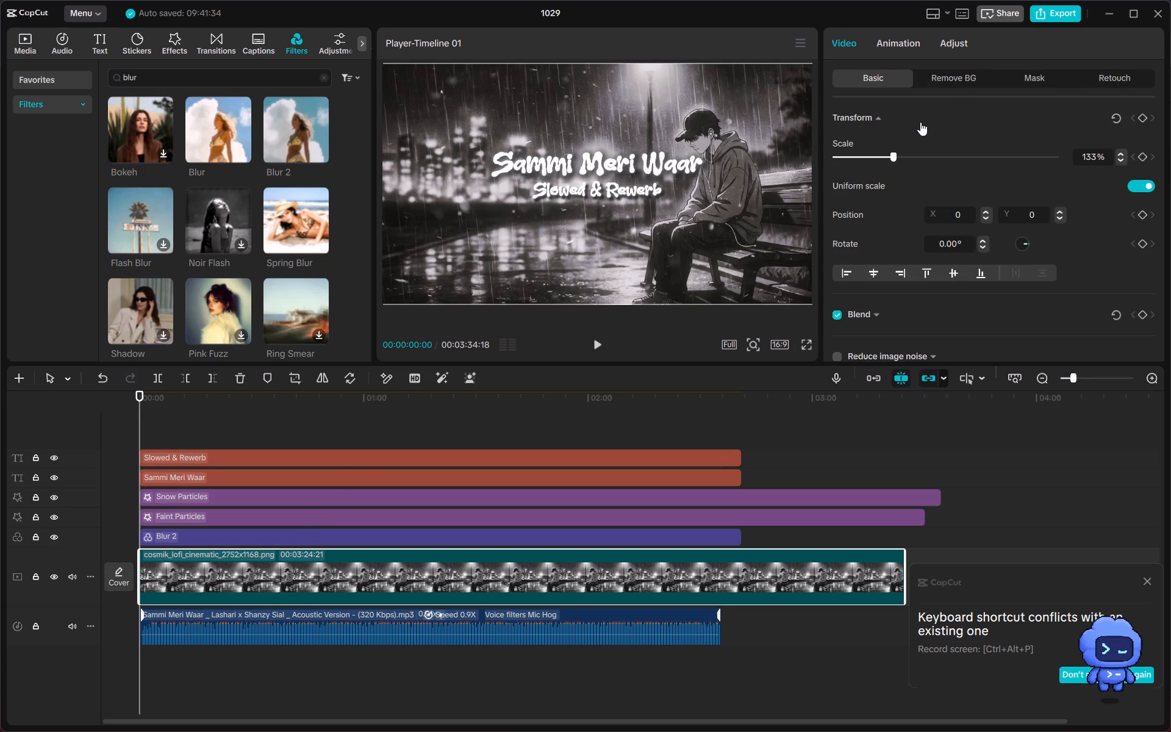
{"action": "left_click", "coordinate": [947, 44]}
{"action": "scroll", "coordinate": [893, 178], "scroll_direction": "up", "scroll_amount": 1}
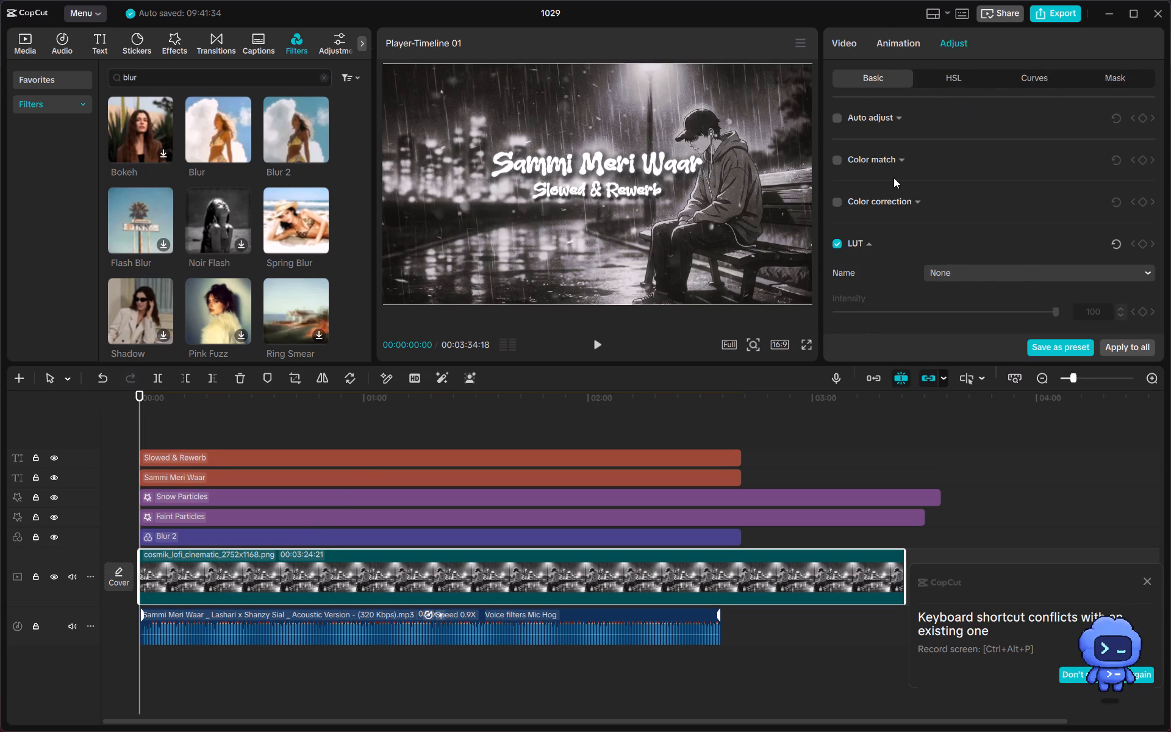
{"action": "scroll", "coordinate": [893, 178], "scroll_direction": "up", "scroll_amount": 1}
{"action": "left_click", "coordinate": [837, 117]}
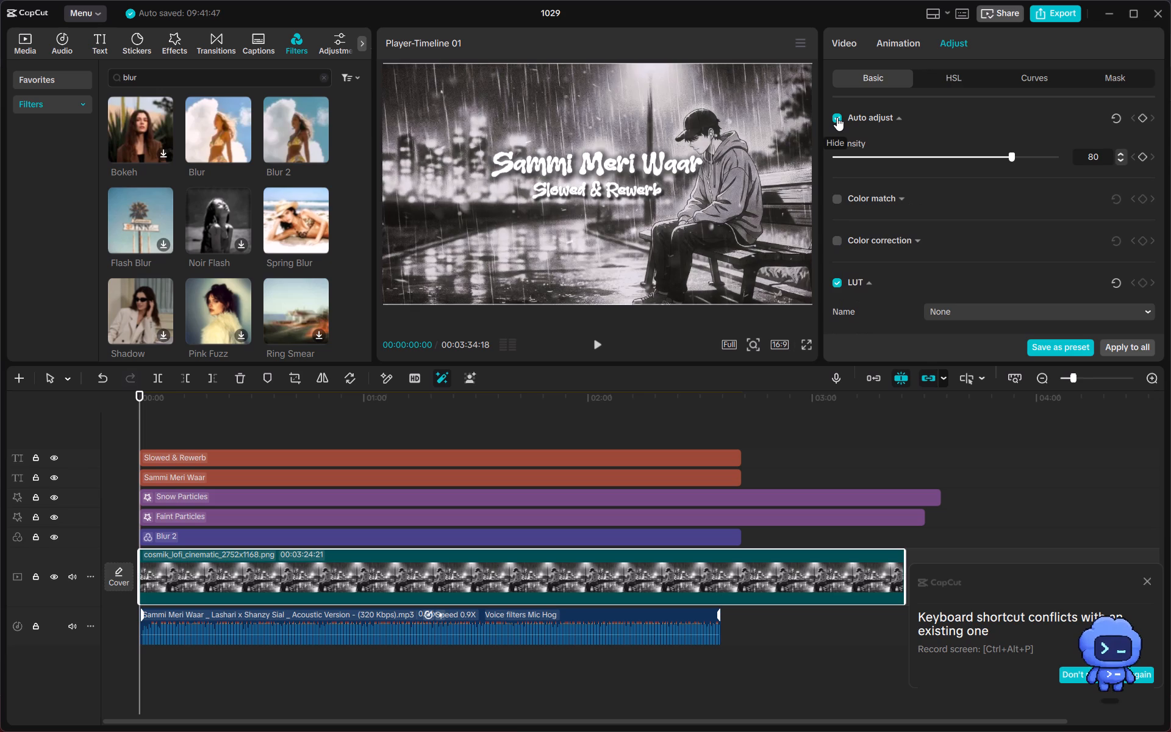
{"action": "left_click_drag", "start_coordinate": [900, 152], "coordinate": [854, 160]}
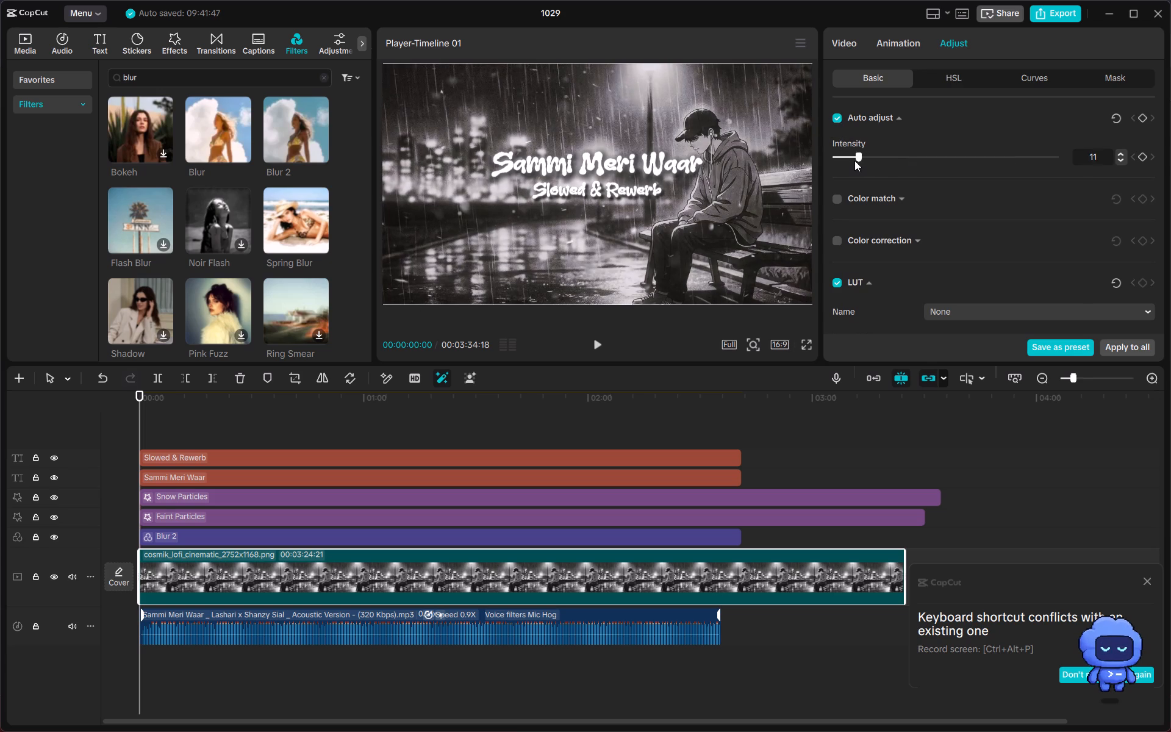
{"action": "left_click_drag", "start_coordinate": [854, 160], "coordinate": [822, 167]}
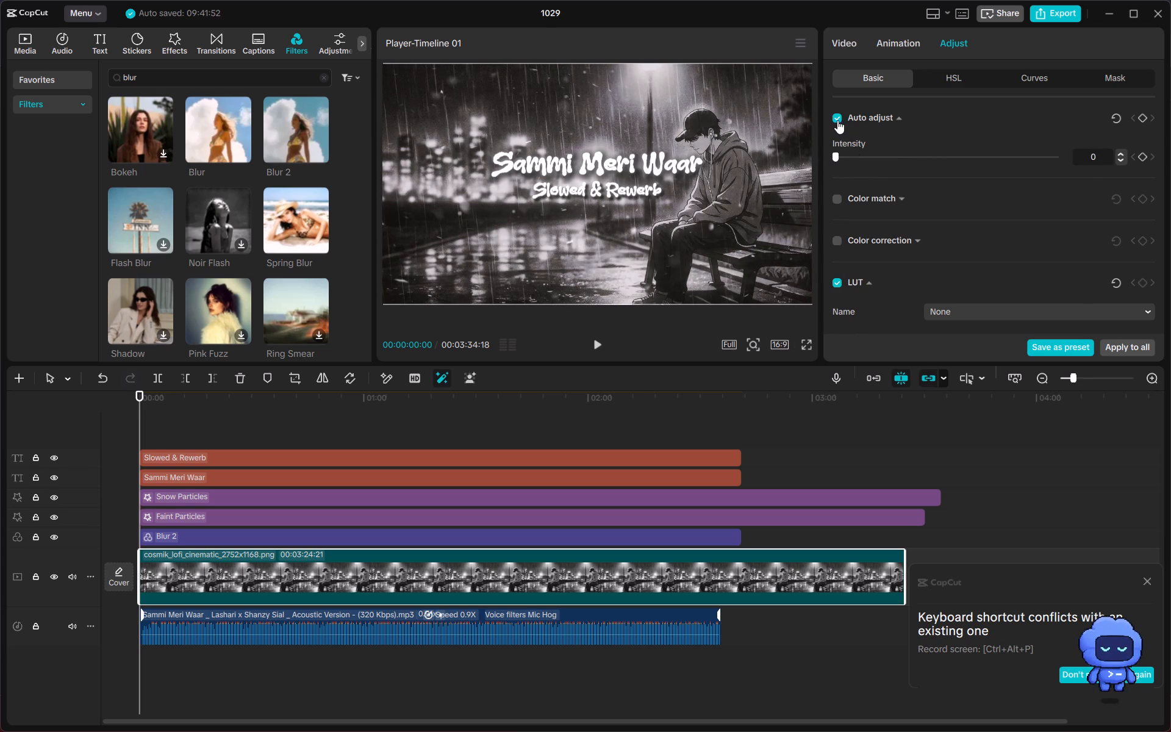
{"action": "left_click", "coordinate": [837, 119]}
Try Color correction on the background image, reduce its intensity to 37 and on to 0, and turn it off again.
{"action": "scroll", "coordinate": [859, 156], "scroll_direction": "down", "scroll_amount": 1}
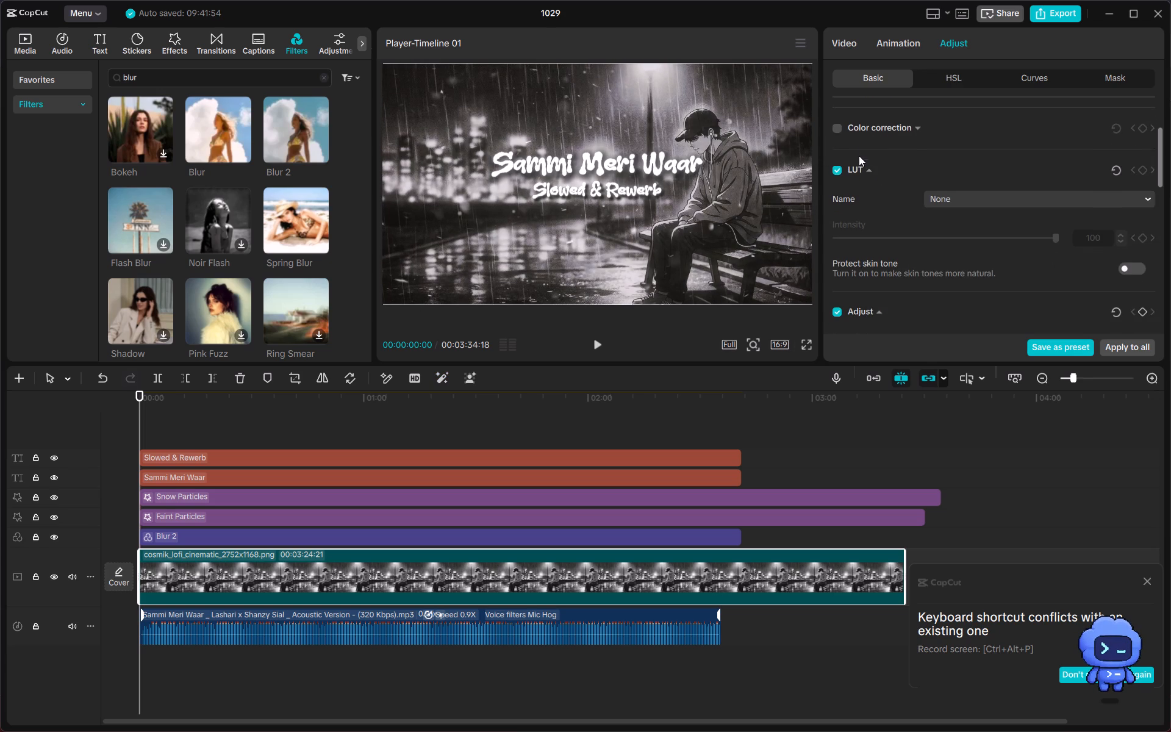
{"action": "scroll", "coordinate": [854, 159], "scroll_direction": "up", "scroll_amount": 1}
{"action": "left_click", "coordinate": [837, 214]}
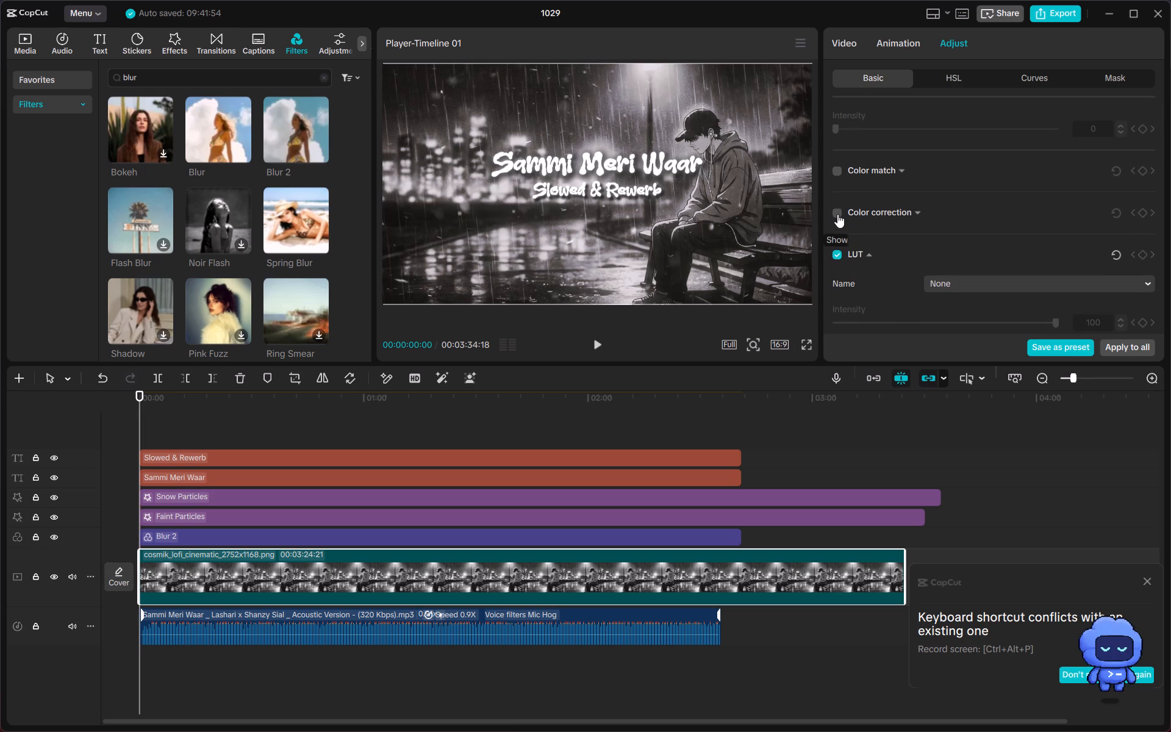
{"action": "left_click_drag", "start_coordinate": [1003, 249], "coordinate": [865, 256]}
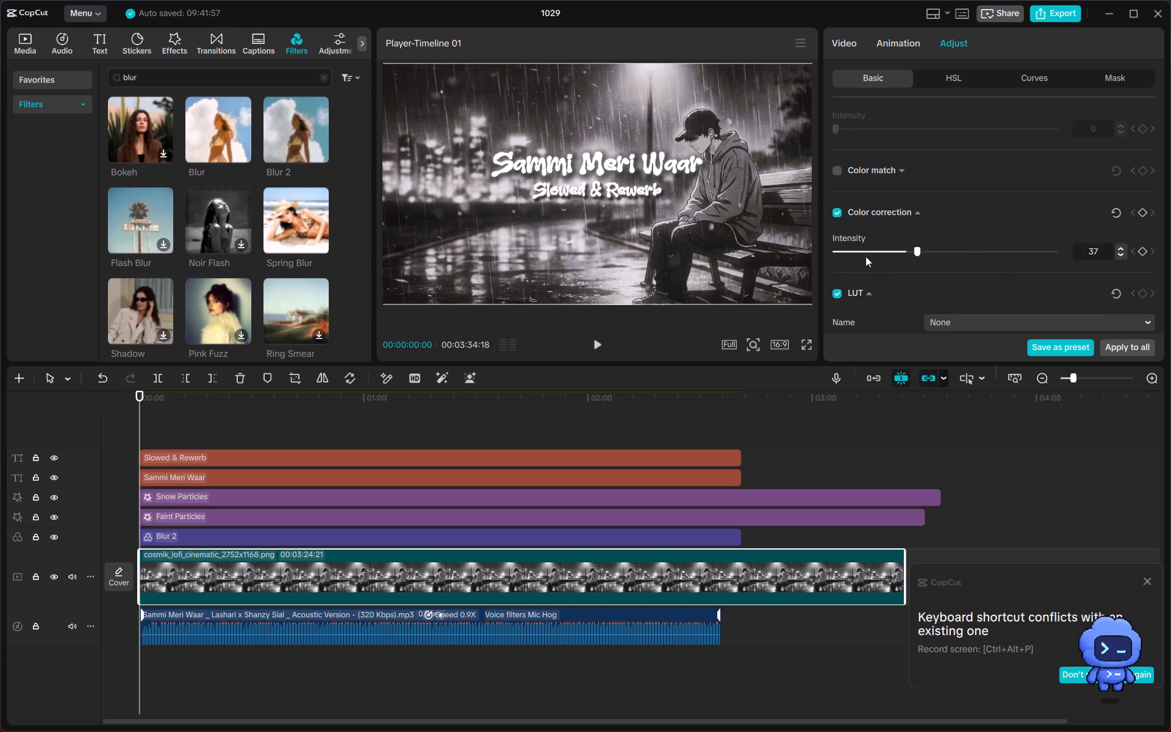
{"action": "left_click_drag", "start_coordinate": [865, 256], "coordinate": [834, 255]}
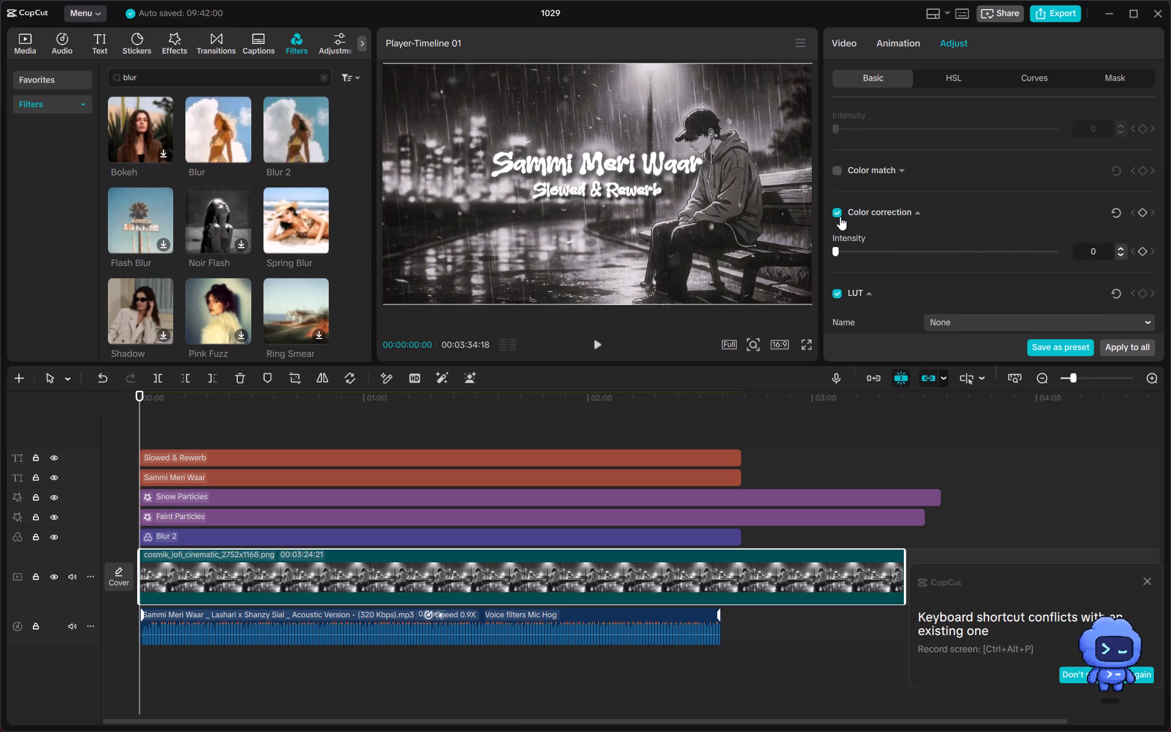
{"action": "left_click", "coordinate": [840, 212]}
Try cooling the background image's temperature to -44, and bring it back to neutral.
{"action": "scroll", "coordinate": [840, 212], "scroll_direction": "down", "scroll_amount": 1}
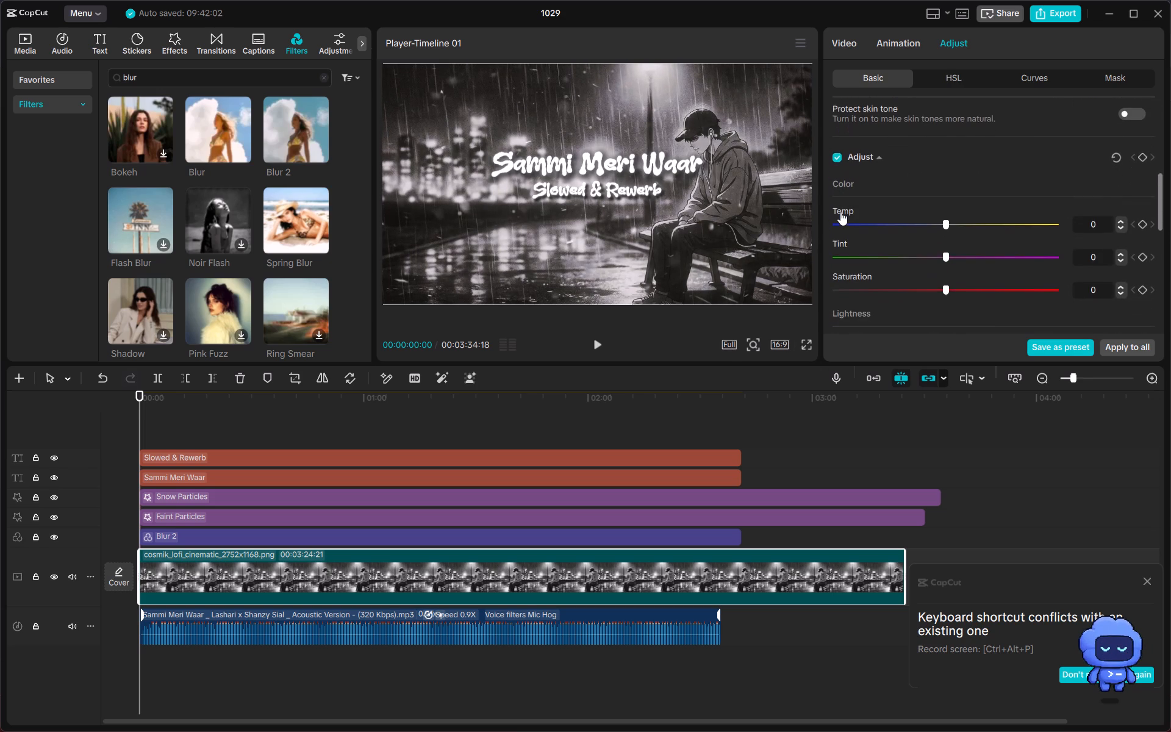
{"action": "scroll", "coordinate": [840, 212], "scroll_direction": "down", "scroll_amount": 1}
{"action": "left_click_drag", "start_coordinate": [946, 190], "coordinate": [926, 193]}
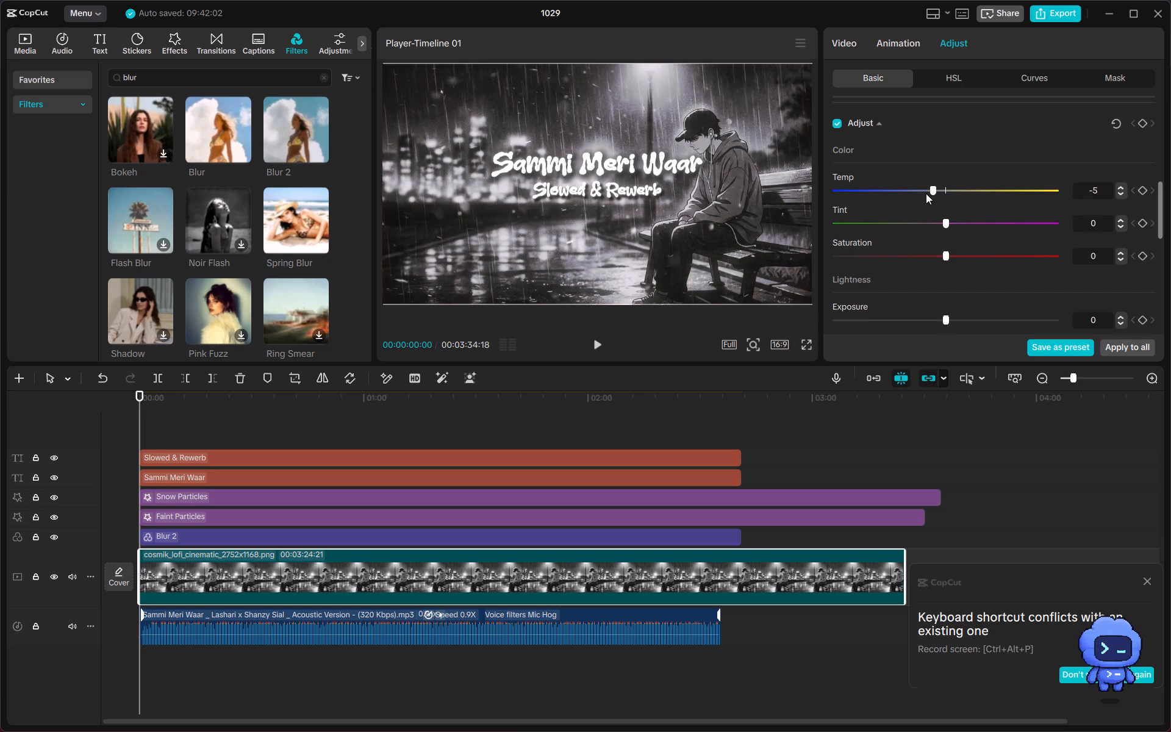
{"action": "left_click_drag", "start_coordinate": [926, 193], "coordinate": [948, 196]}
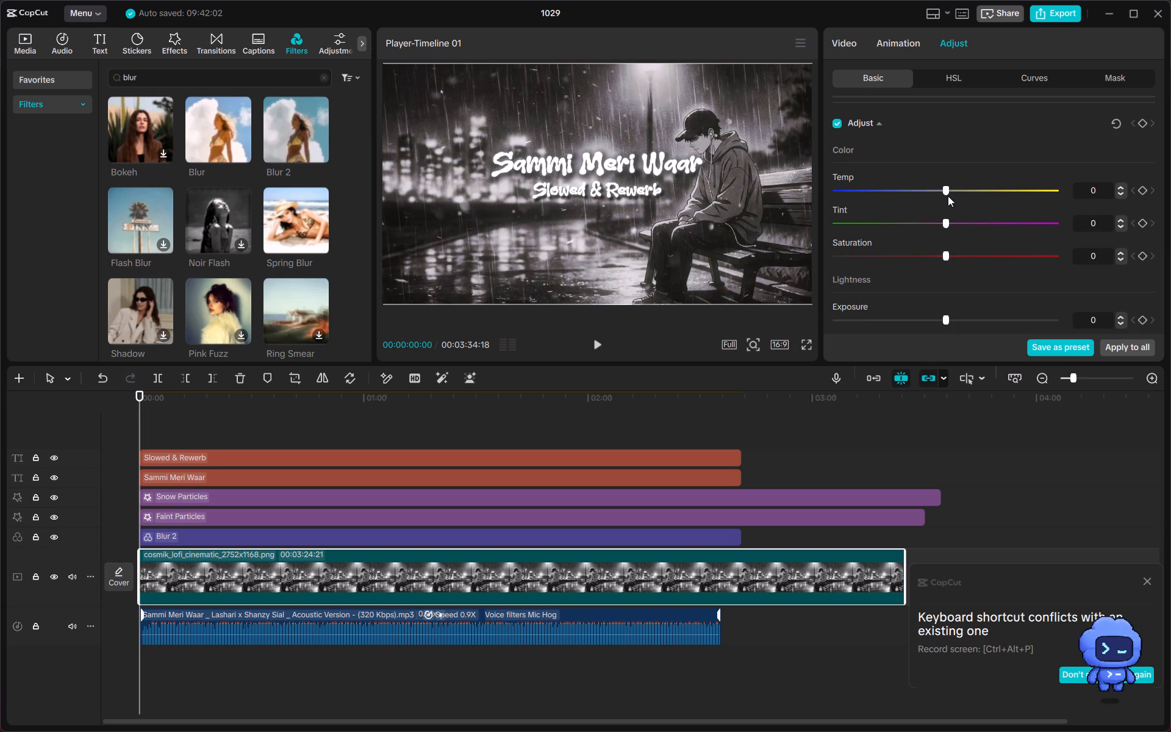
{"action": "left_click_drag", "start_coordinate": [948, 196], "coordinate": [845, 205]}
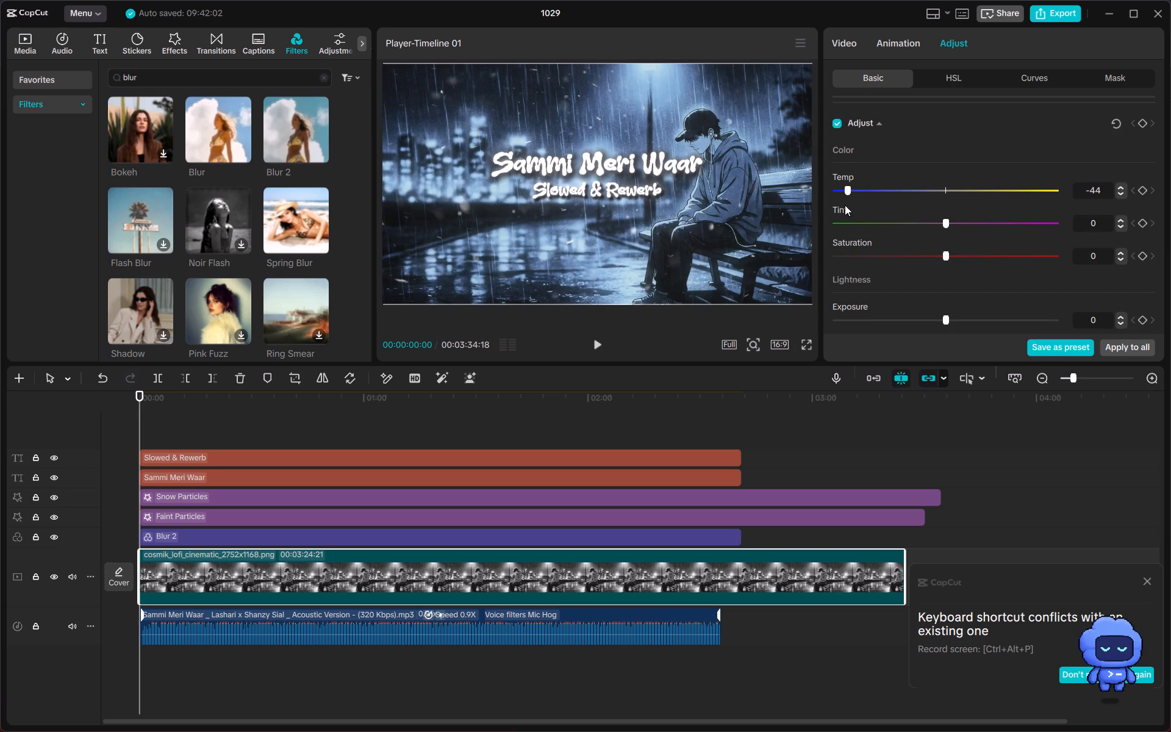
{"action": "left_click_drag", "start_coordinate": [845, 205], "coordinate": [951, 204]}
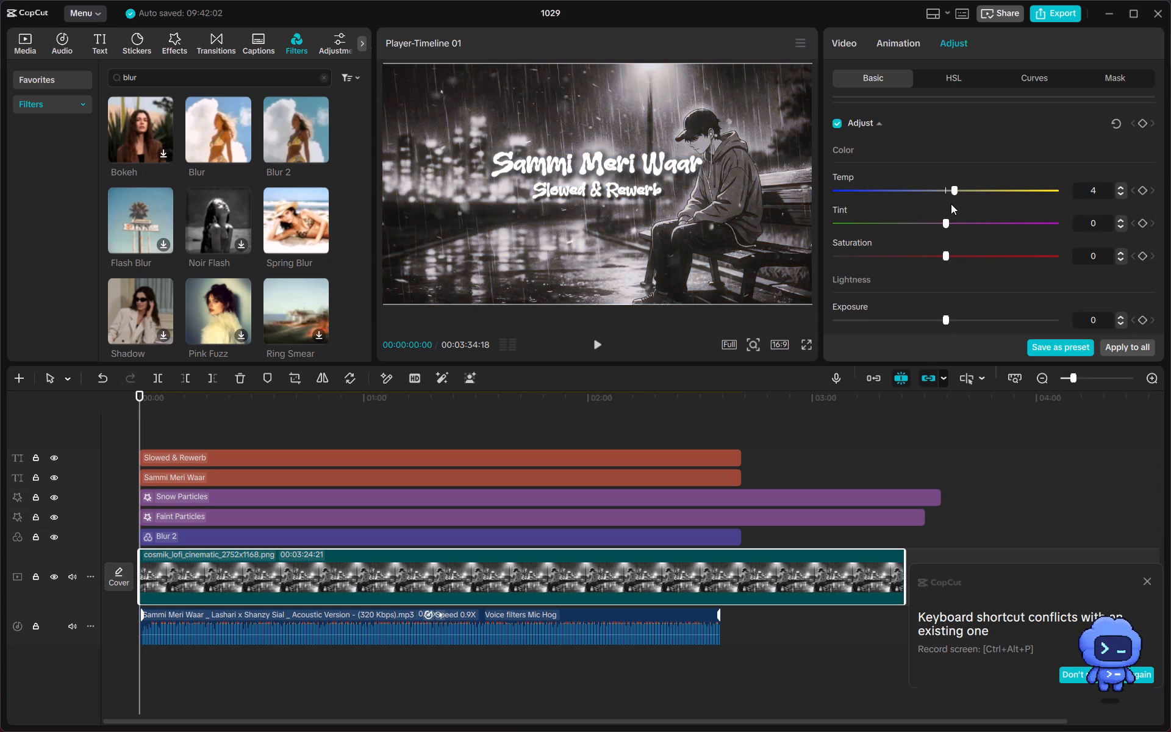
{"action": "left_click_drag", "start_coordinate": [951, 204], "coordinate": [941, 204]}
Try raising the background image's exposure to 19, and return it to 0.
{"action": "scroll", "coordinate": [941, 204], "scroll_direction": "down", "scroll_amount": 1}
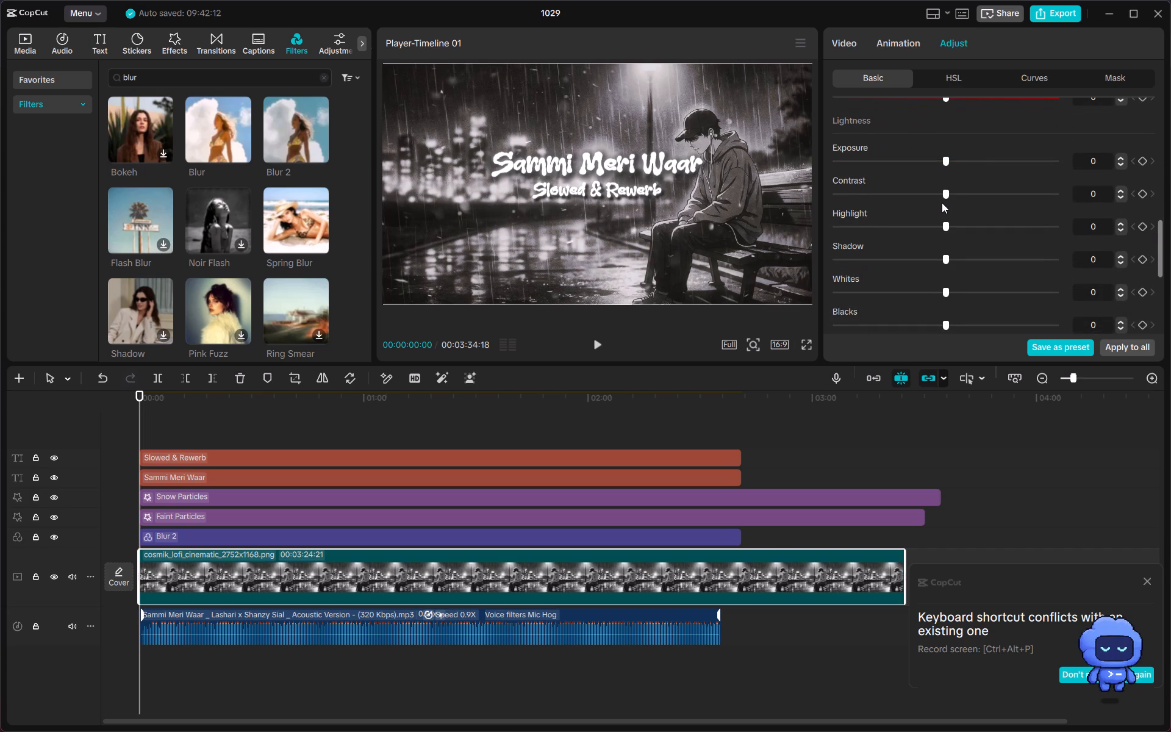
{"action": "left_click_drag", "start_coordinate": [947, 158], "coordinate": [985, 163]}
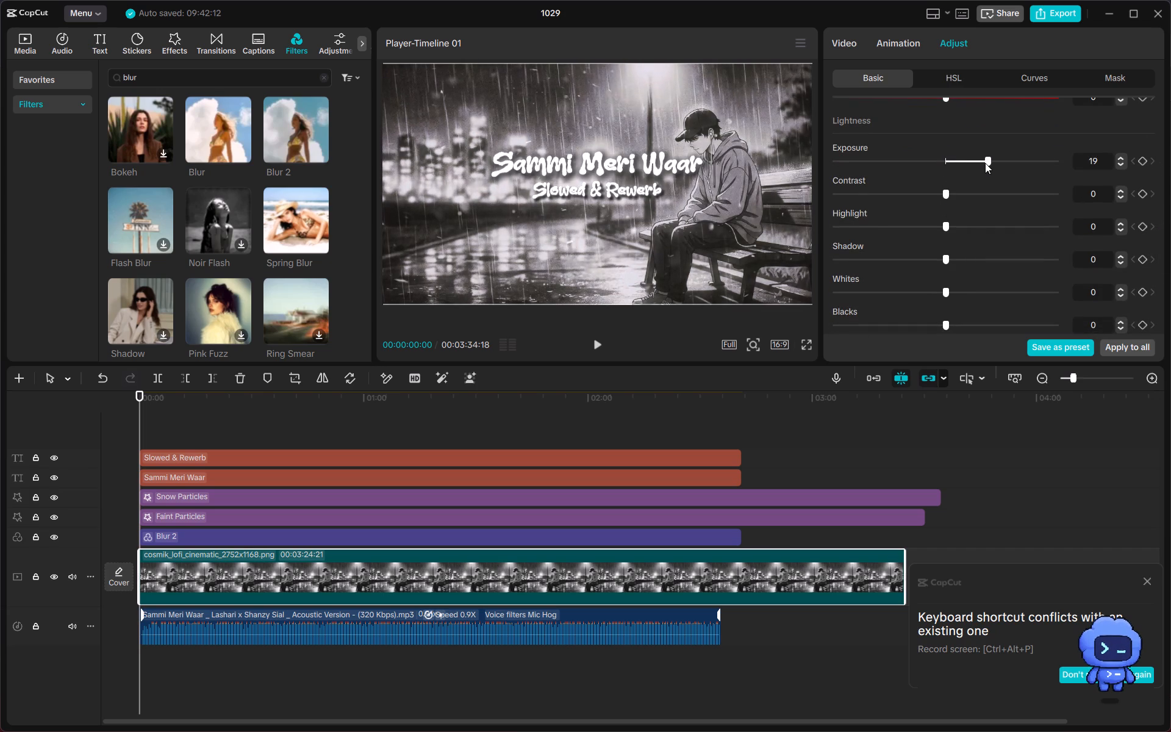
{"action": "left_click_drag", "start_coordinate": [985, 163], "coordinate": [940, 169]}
Adjust the background image's lightness: contrast 15, highlight -20, shadow -8 and whites -8.
{"action": "left_click_drag", "start_coordinate": [948, 193], "coordinate": [976, 193]}
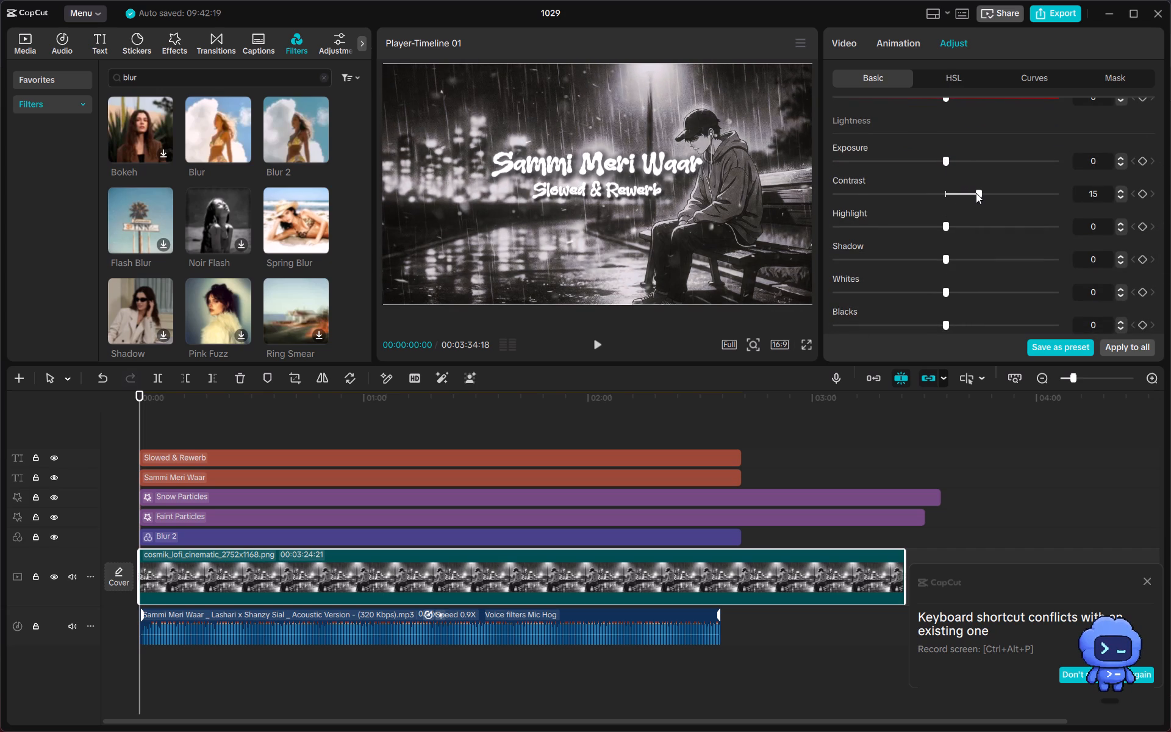
{"action": "left_click_drag", "start_coordinate": [948, 227], "coordinate": [889, 237]}
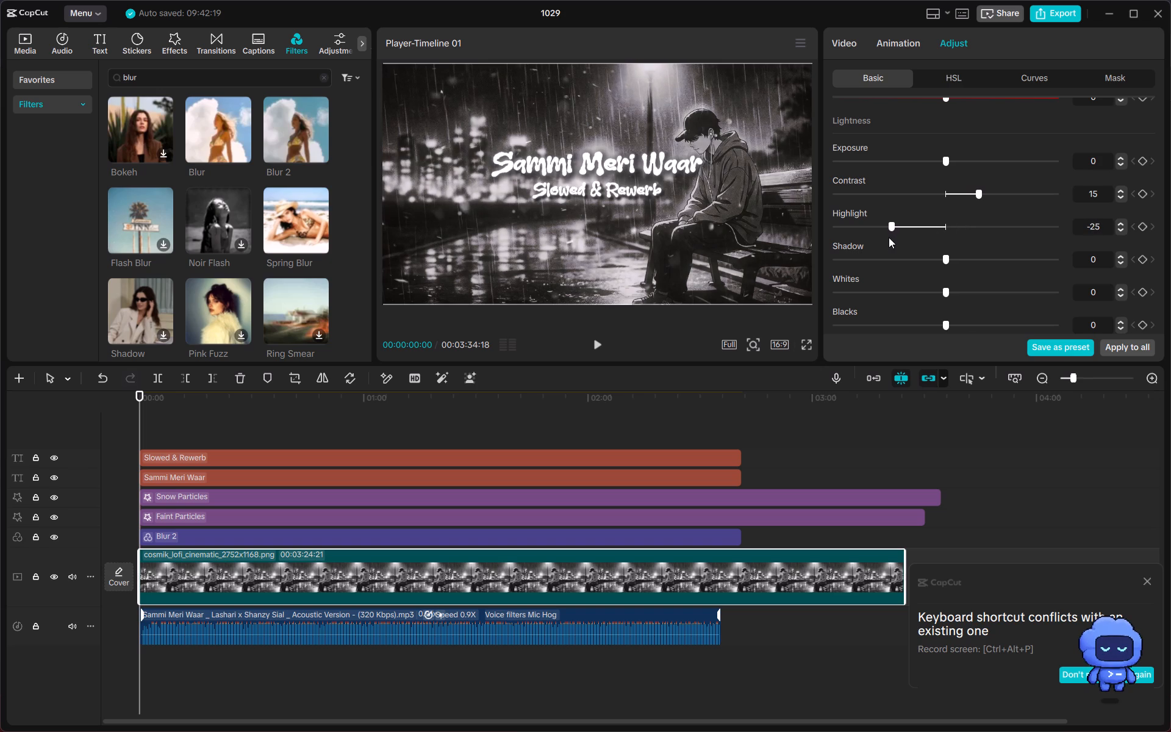
{"action": "left_click_drag", "start_coordinate": [889, 237], "coordinate": [899, 237]}
{"action": "left_click_drag", "start_coordinate": [944, 257], "coordinate": [951, 256]}
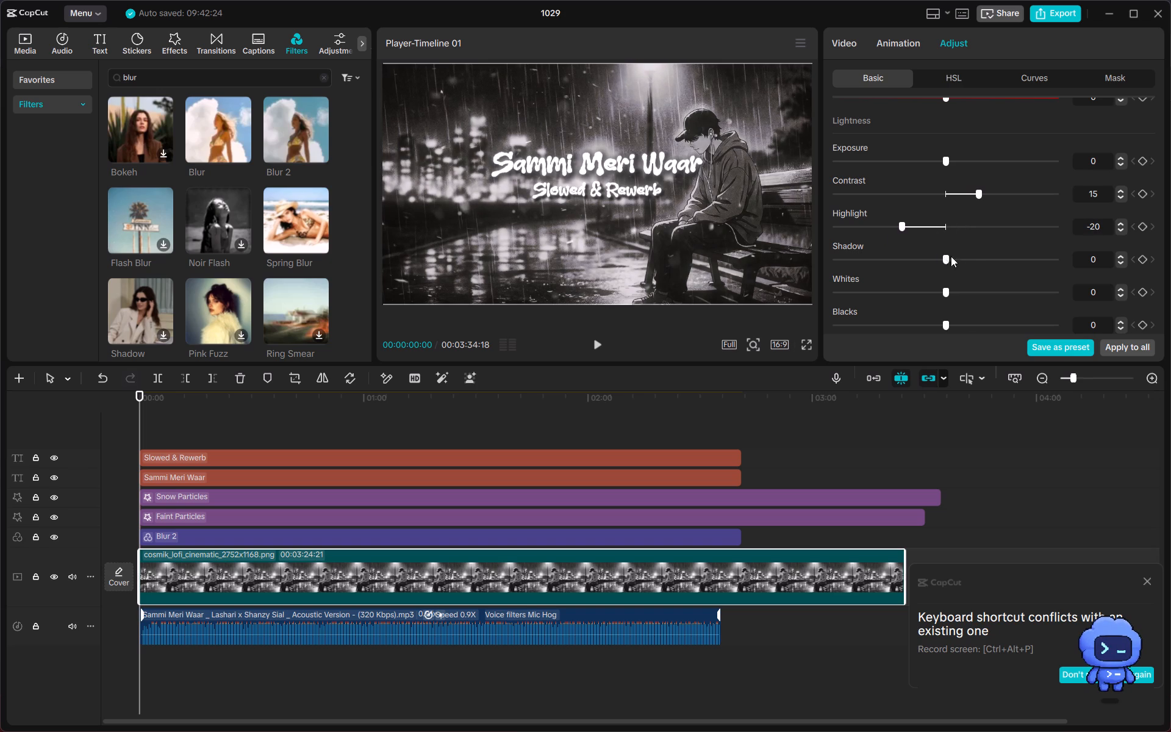
{"action": "left_click_drag", "start_coordinate": [951, 256], "coordinate": [895, 264]}
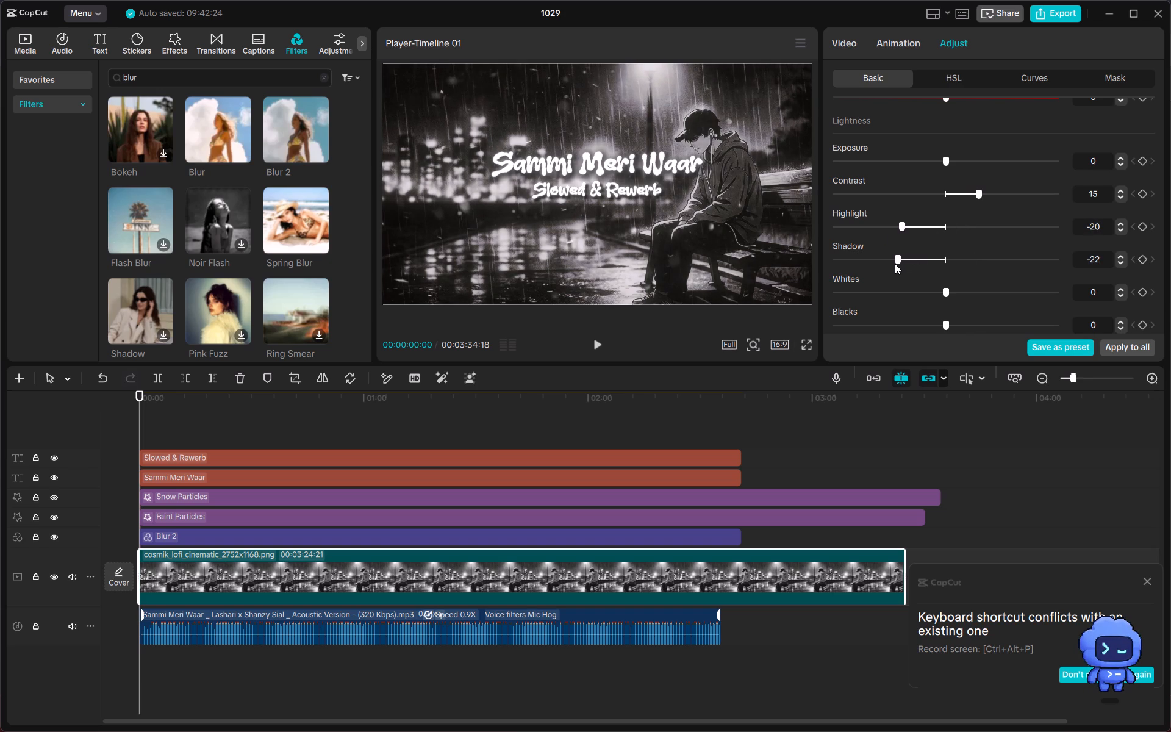
{"action": "left_click_drag", "start_coordinate": [895, 264], "coordinate": [901, 264]}
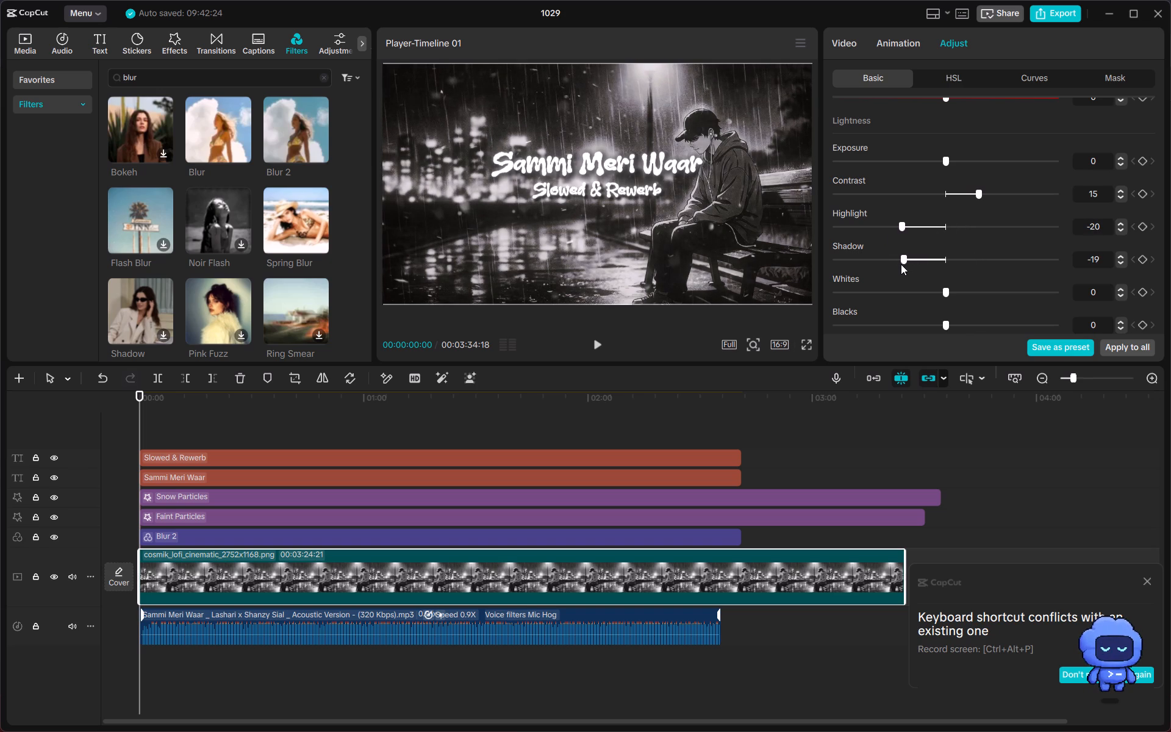
{"action": "left_click_drag", "start_coordinate": [901, 264], "coordinate": [923, 264]}
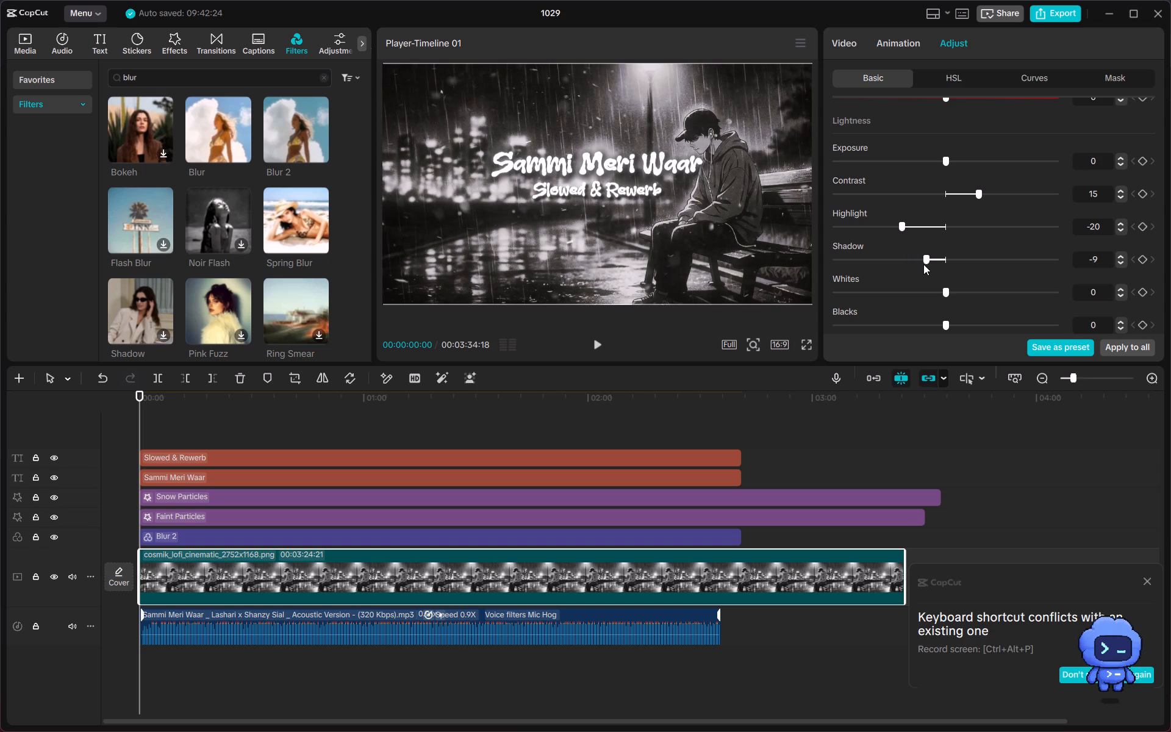
{"action": "left_click_drag", "start_coordinate": [923, 264], "coordinate": [925, 264]}
{"action": "scroll", "coordinate": [925, 264], "scroll_direction": "down", "scroll_amount": 1}
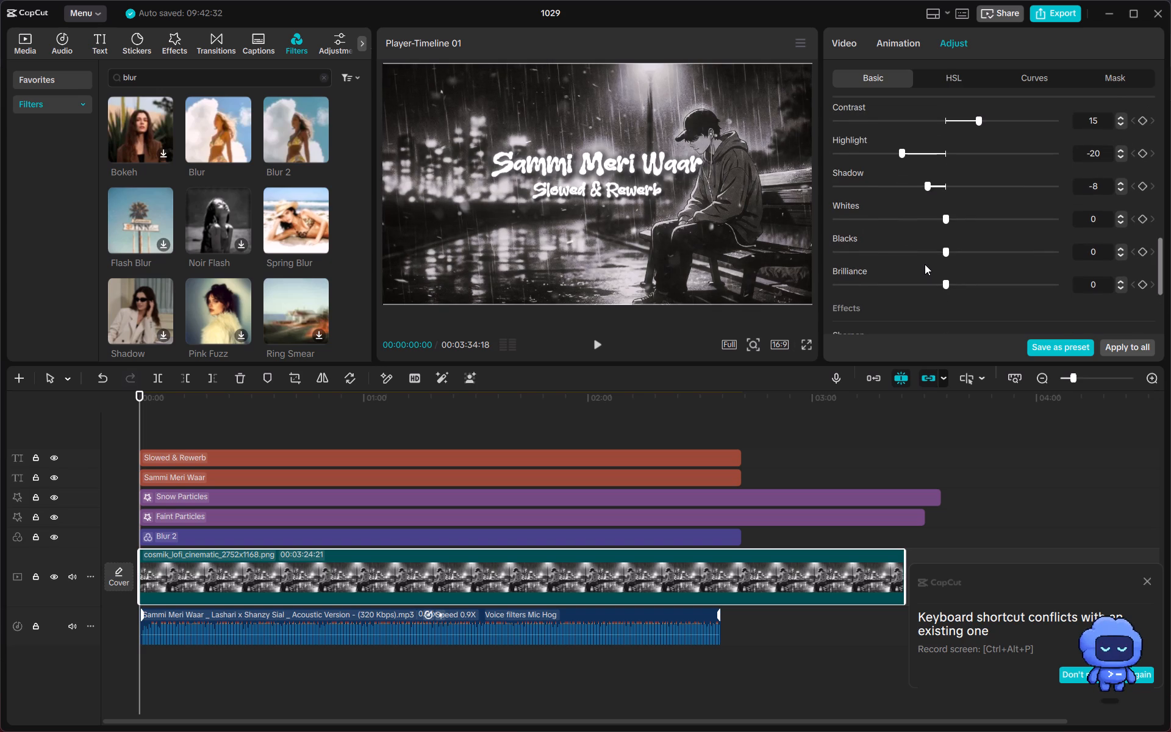
{"action": "left_click_drag", "start_coordinate": [947, 219], "coordinate": [925, 219]}
Set the background image's sharpen to 14 and its clarity to 12.
{"action": "scroll", "coordinate": [925, 219], "scroll_direction": "down", "scroll_amount": 1}
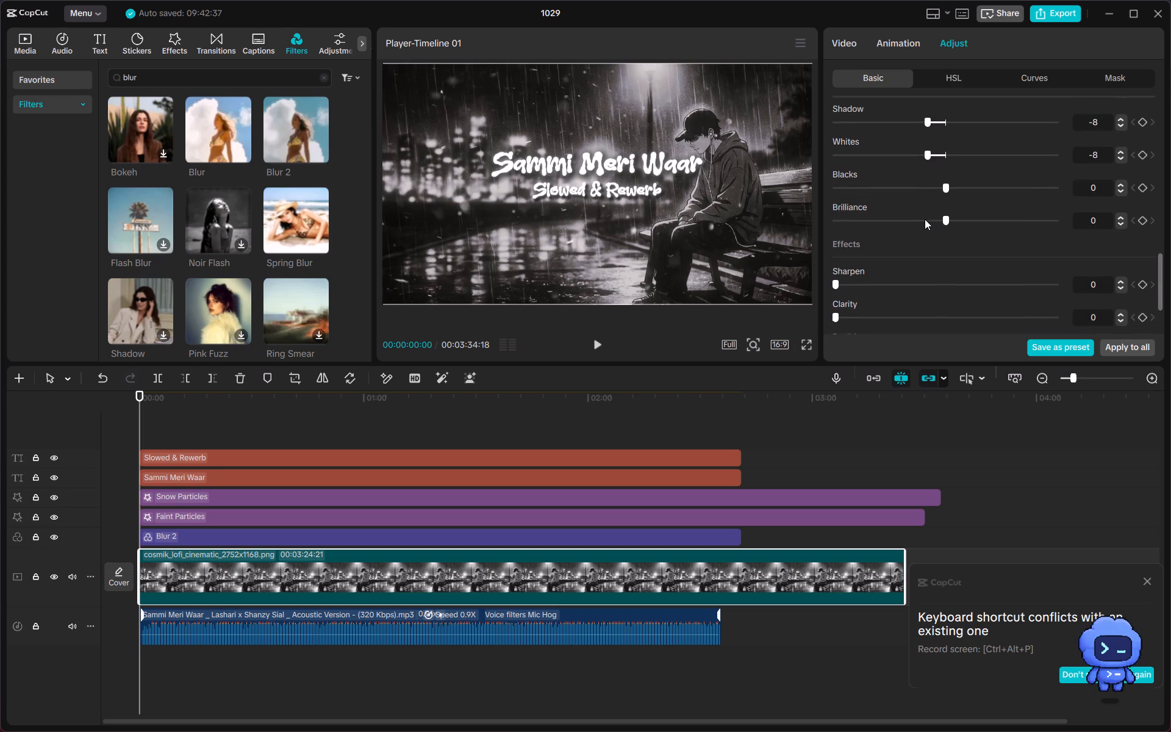
{"action": "scroll", "coordinate": [925, 219], "scroll_direction": "down", "scroll_amount": 1}
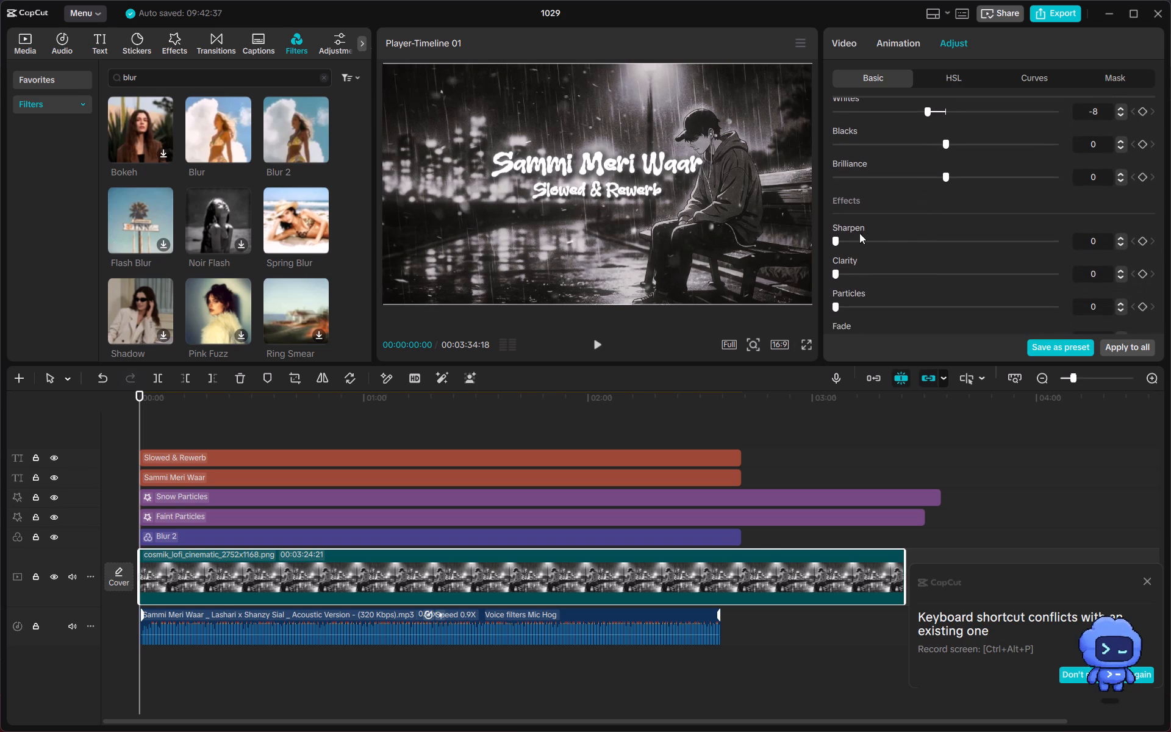
{"action": "left_click_drag", "start_coordinate": [843, 239], "coordinate": [873, 240]}
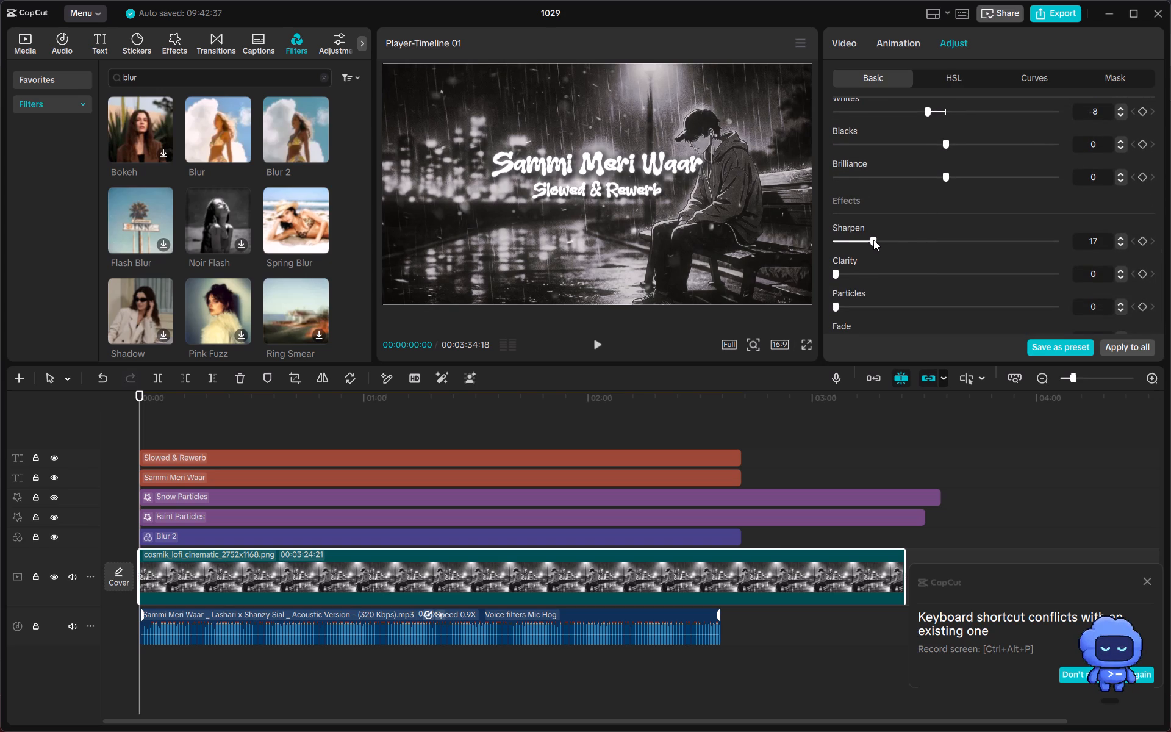
{"action": "left_click_drag", "start_coordinate": [873, 240], "coordinate": [865, 242]}
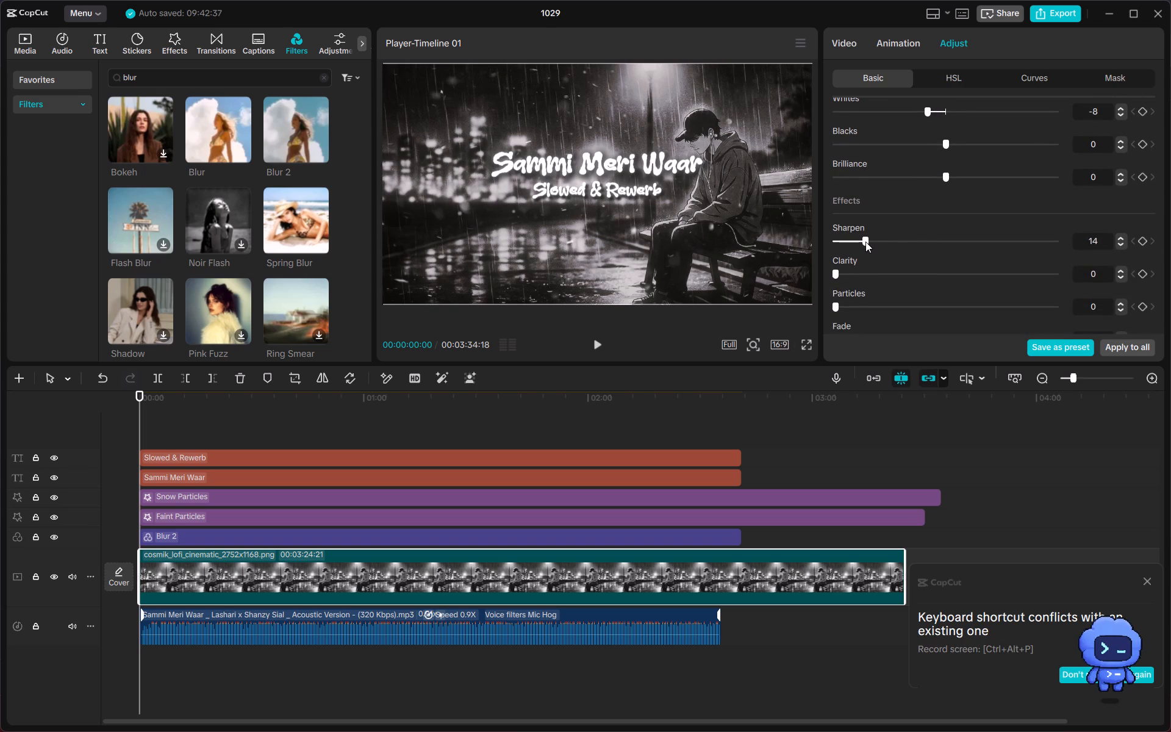
{"action": "scroll", "coordinate": [865, 242], "scroll_direction": "down", "scroll_amount": 1}
{"action": "left_click_drag", "start_coordinate": [847, 229], "coordinate": [859, 229]}
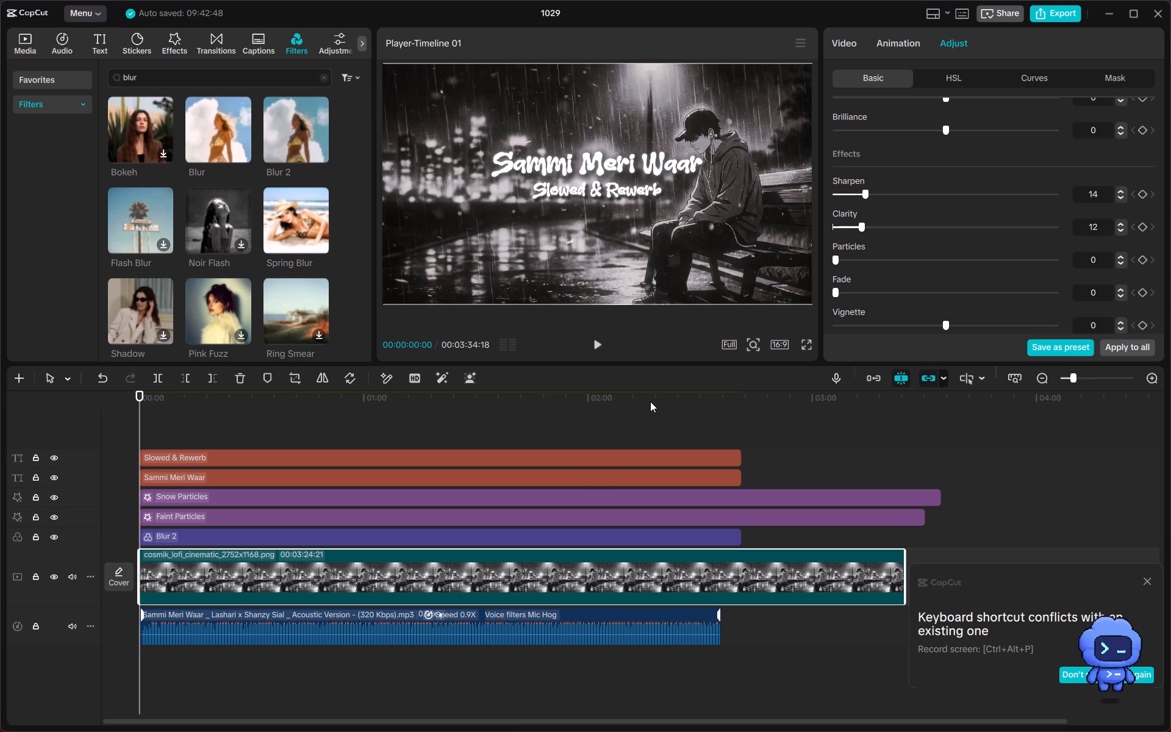
Play the video from the beginning to review the adjusted image with the titles and particles.
{"action": "left_click", "coordinate": [316, 677]}
{"action": "left_click_drag", "start_coordinate": [316, 677], "coordinate": [98, 655]}
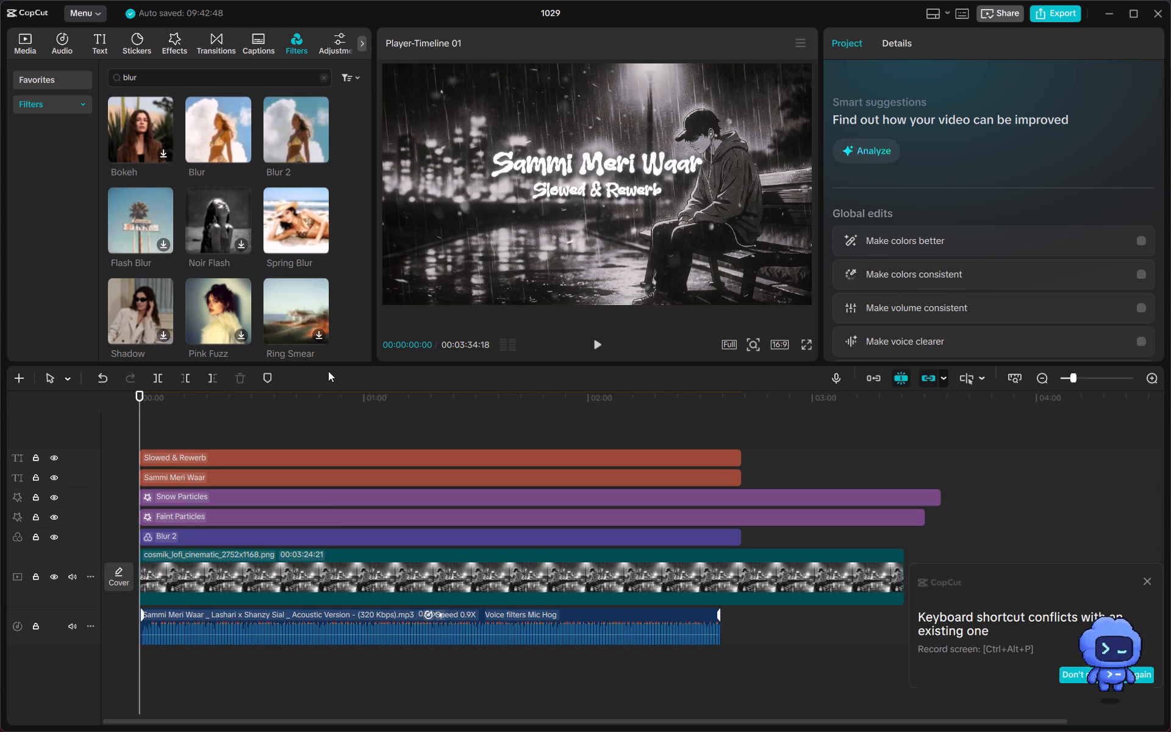
{"action": "left_click", "coordinate": [137, 430]}
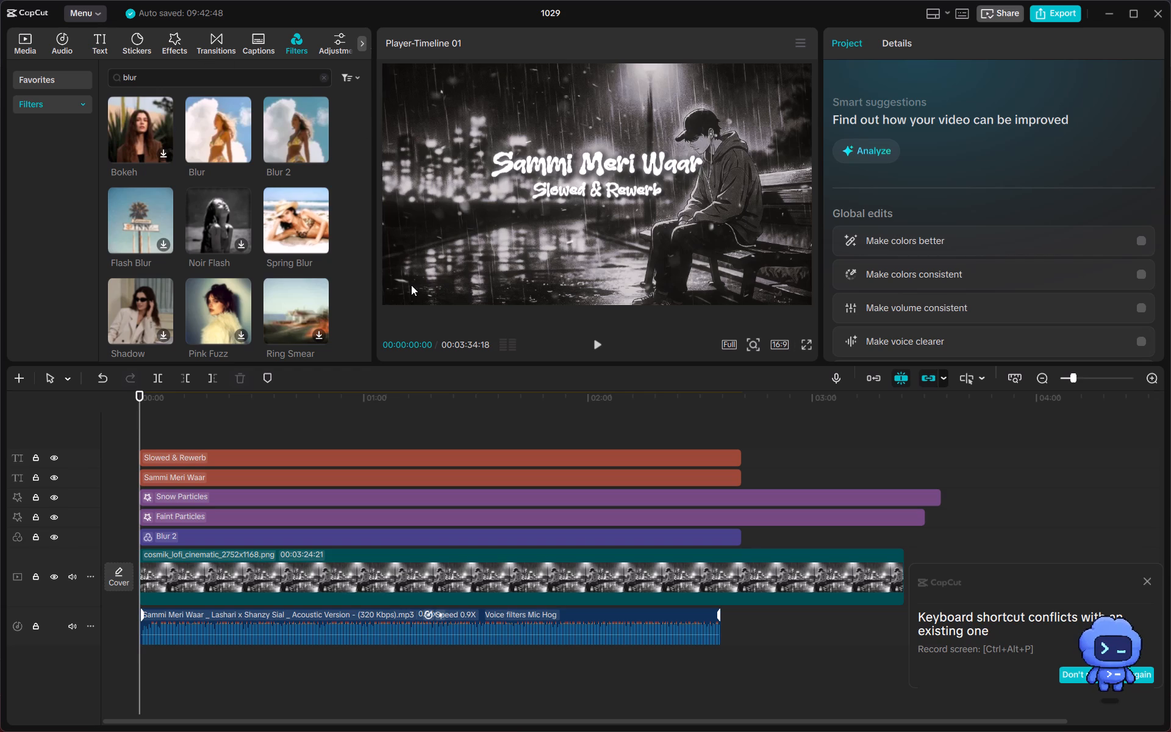
{"action": "key", "text": "space"}
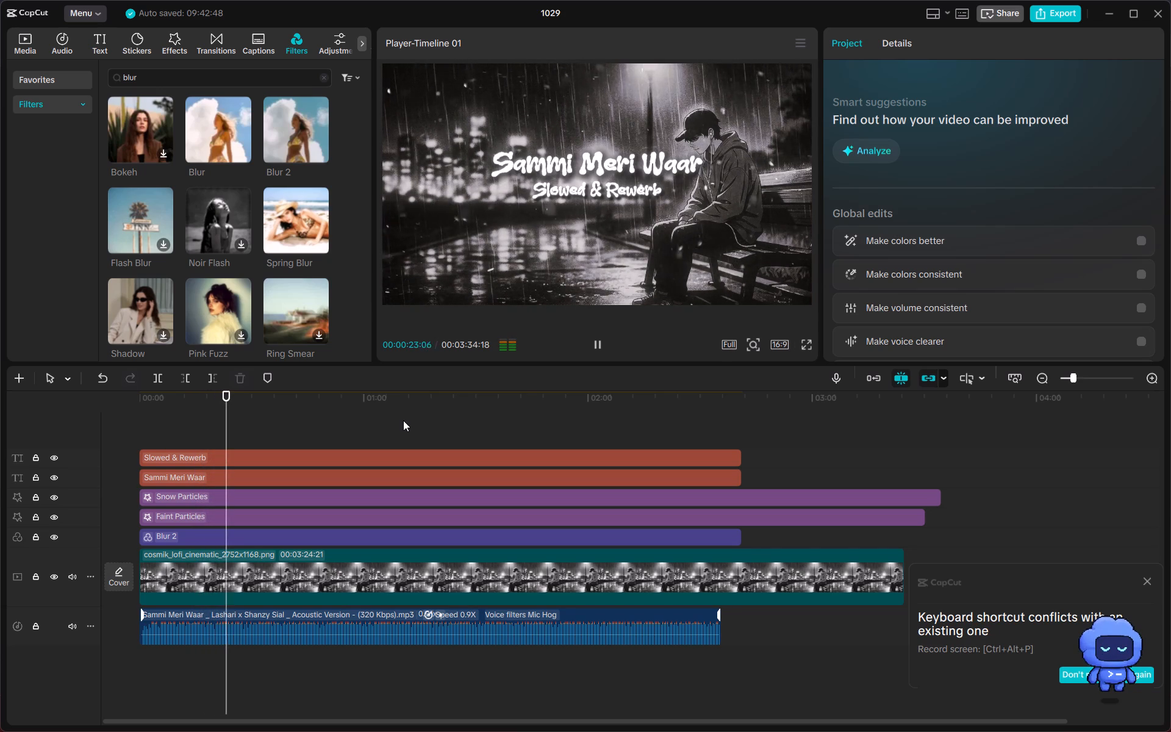
Trim the background image clip so it ends with the audio at 00:02:35:23.
{"action": "left_click", "coordinate": [723, 434]}
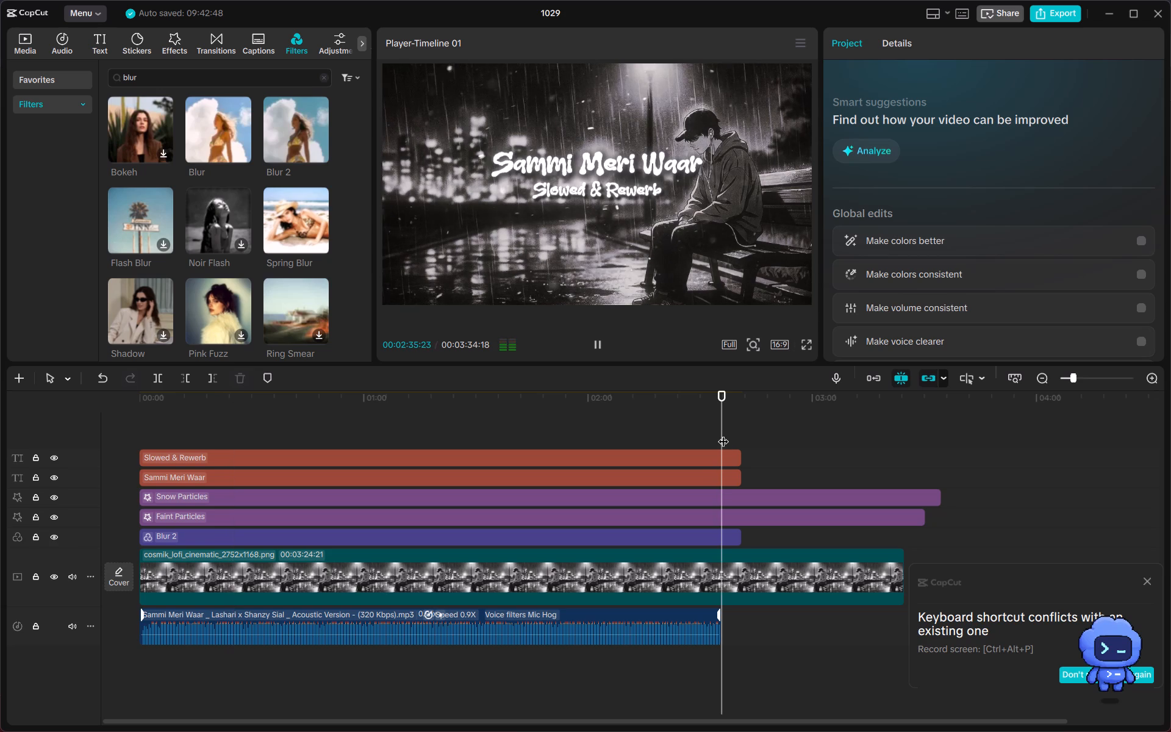
{"action": "left_click", "coordinate": [696, 631]}
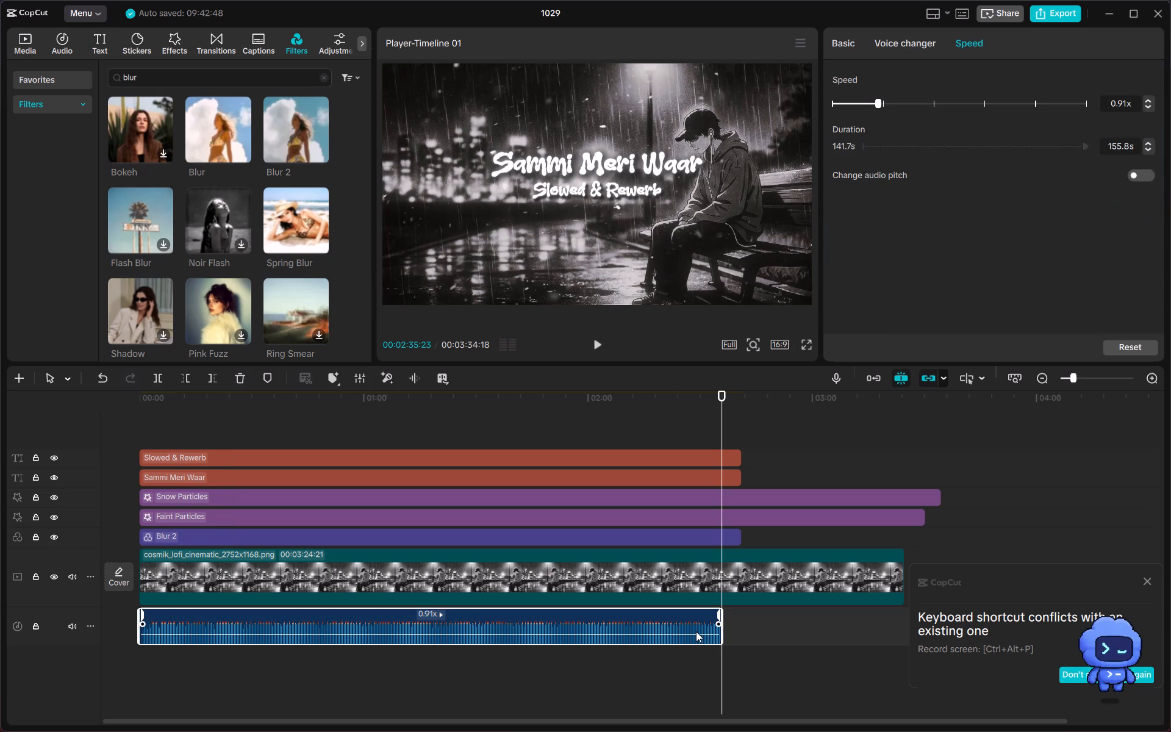
{"action": "left_click", "coordinate": [723, 667]}
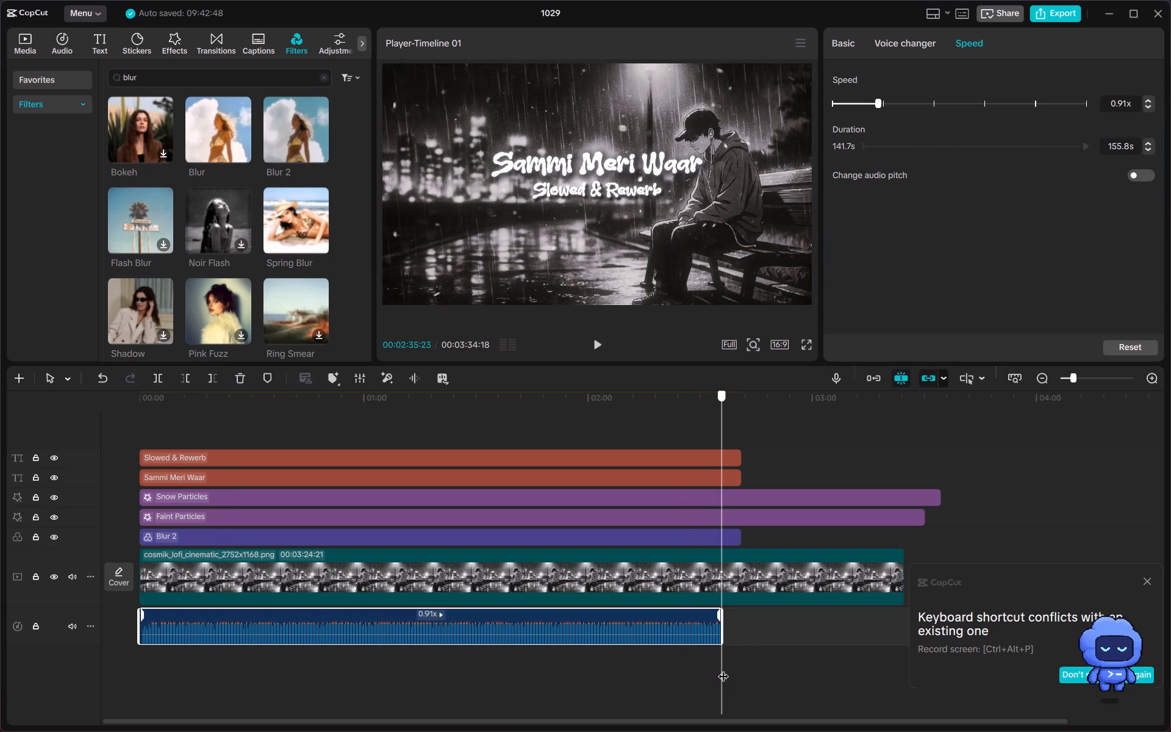
{"action": "left_click", "coordinate": [752, 567]}
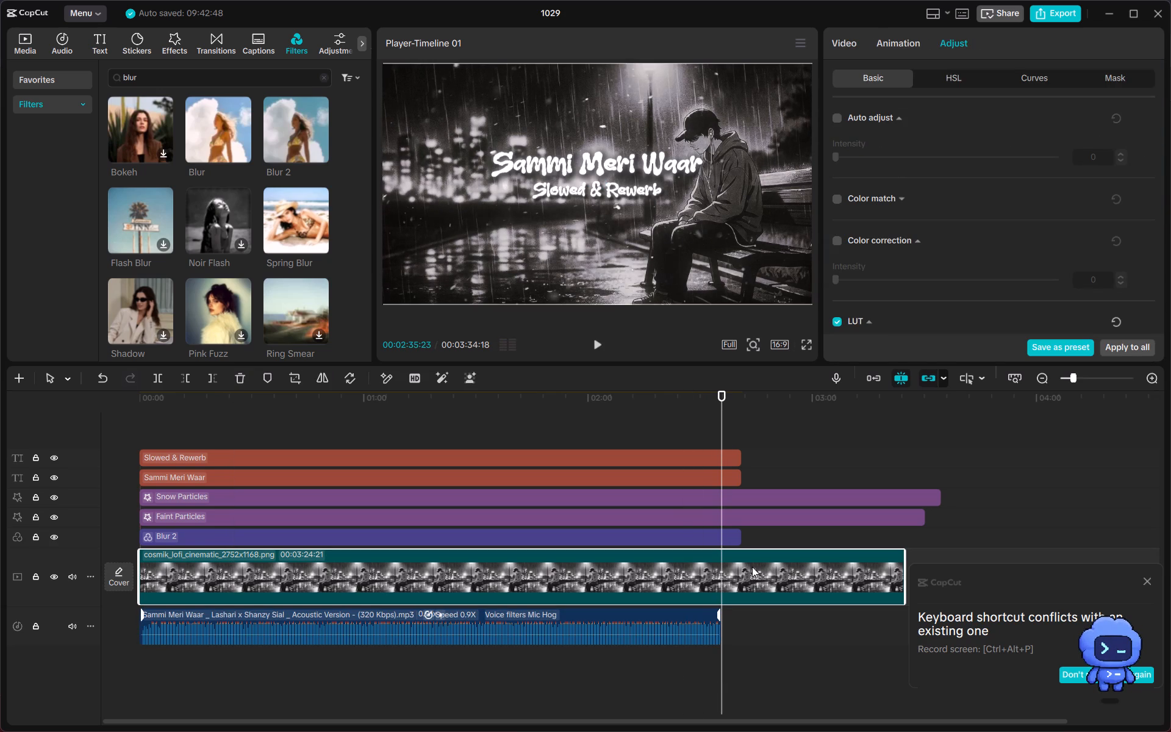
{"action": "key", "text": "w"}
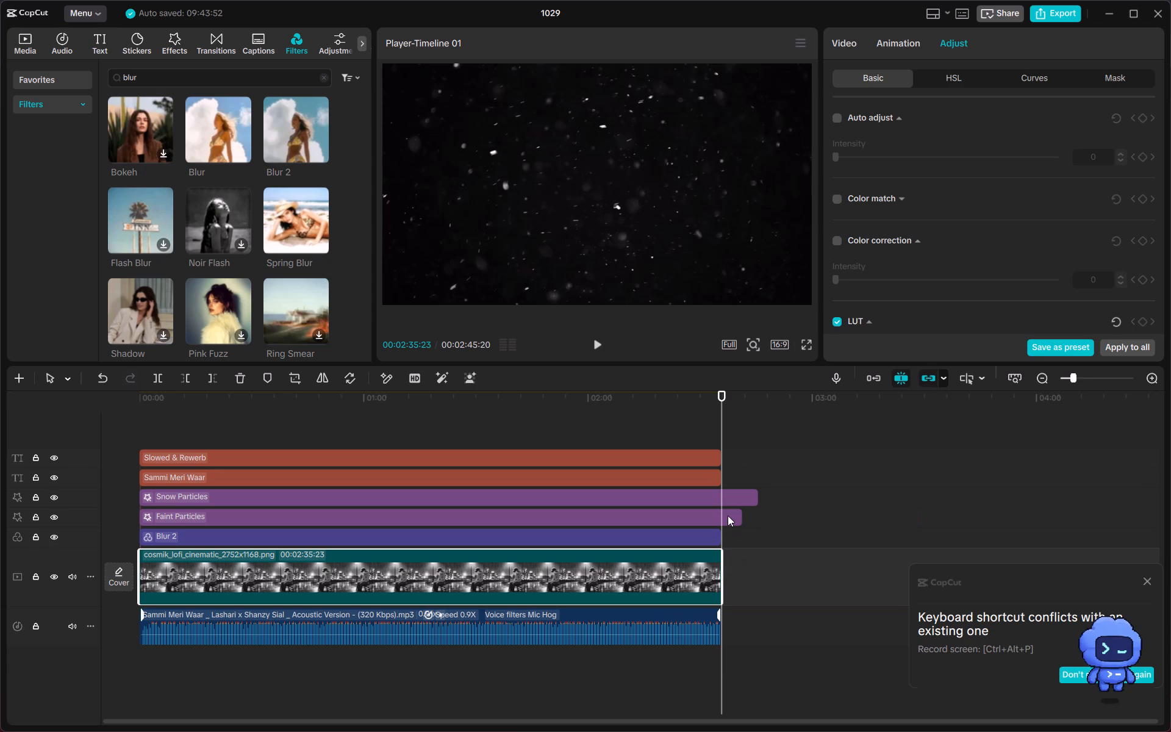
Trim the Faint Particles and Snow Particles effects to end with the audio at 00:02:35:23.
{"action": "left_click", "coordinate": [728, 515]}
{"action": "key", "text": "w"}
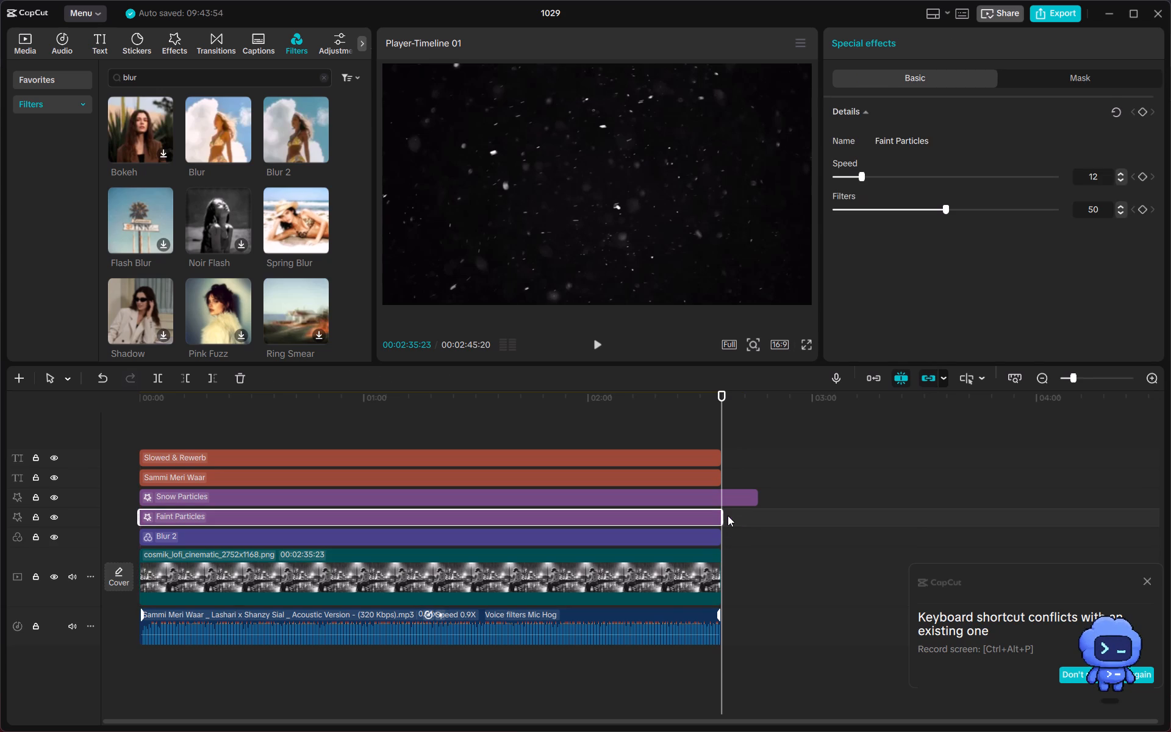
{"action": "left_click", "coordinate": [729, 500]}
{"action": "key", "text": "w"}
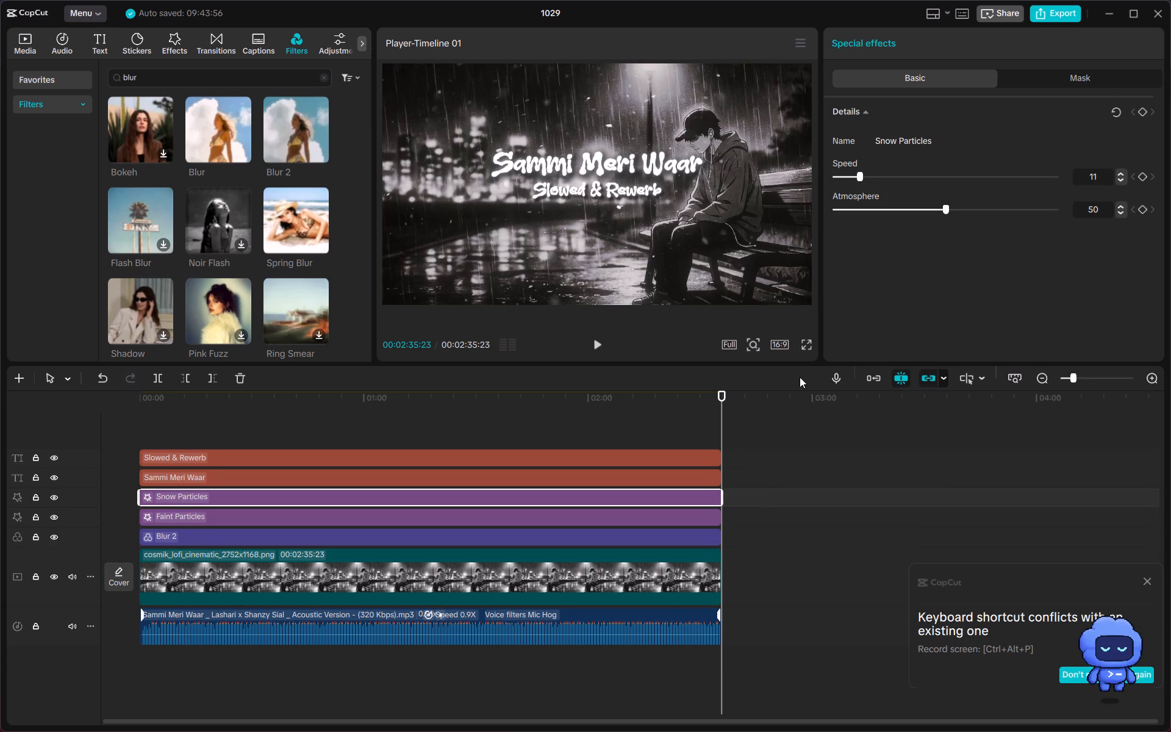
{"action": "left_click", "coordinate": [727, 473]}
Set up a still frame export from the start of the timeline and name it sammi_thumbnail.
{"action": "left_click_drag", "start_coordinate": [722, 415], "coordinate": [140, 437]}
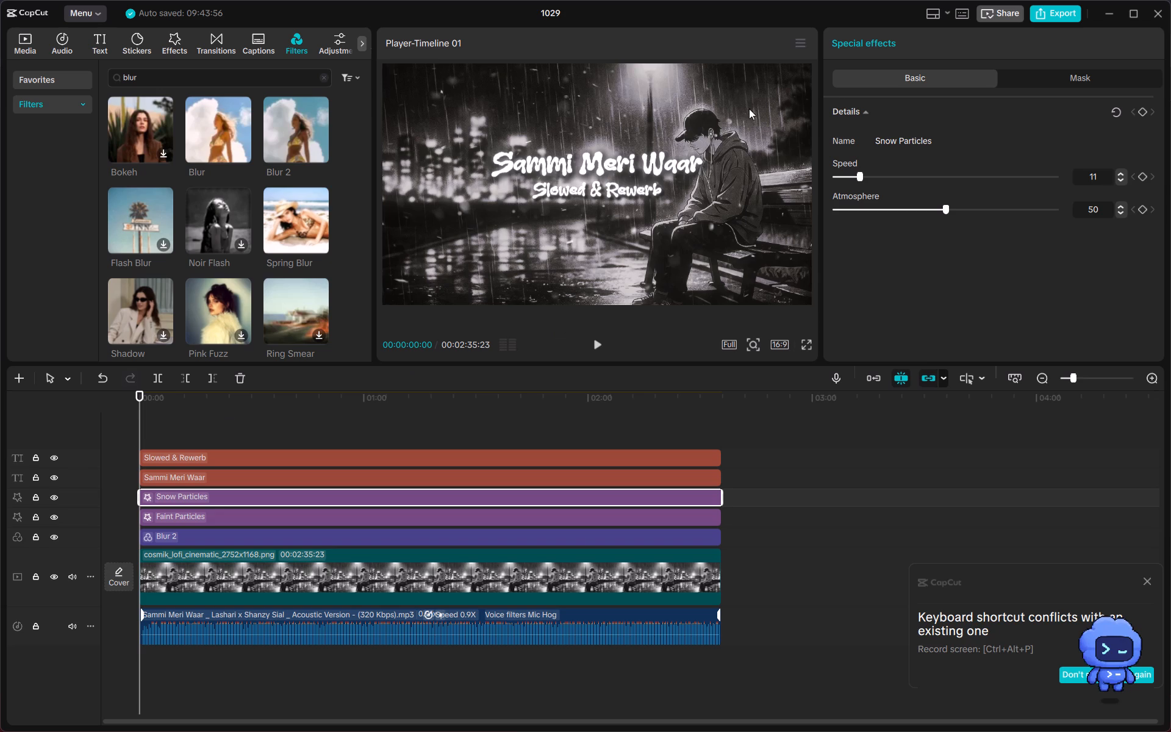
{"action": "left_click", "coordinate": [800, 40]}
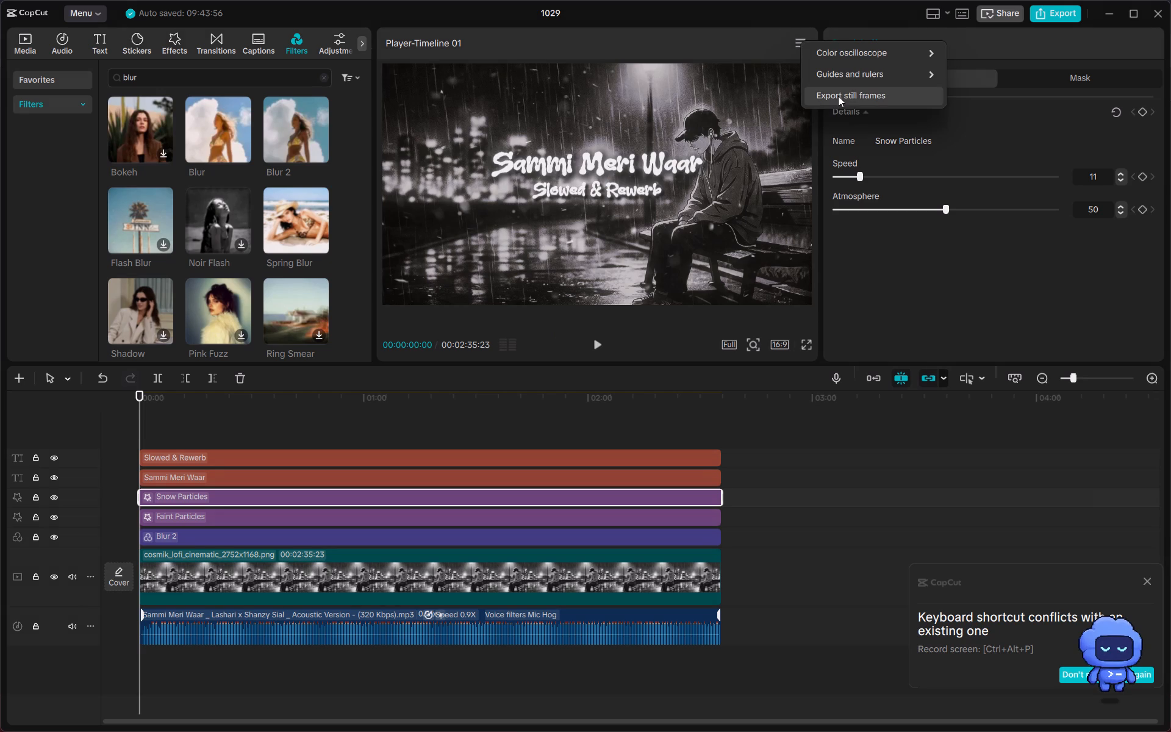
{"action": "left_click", "coordinate": [838, 96]}
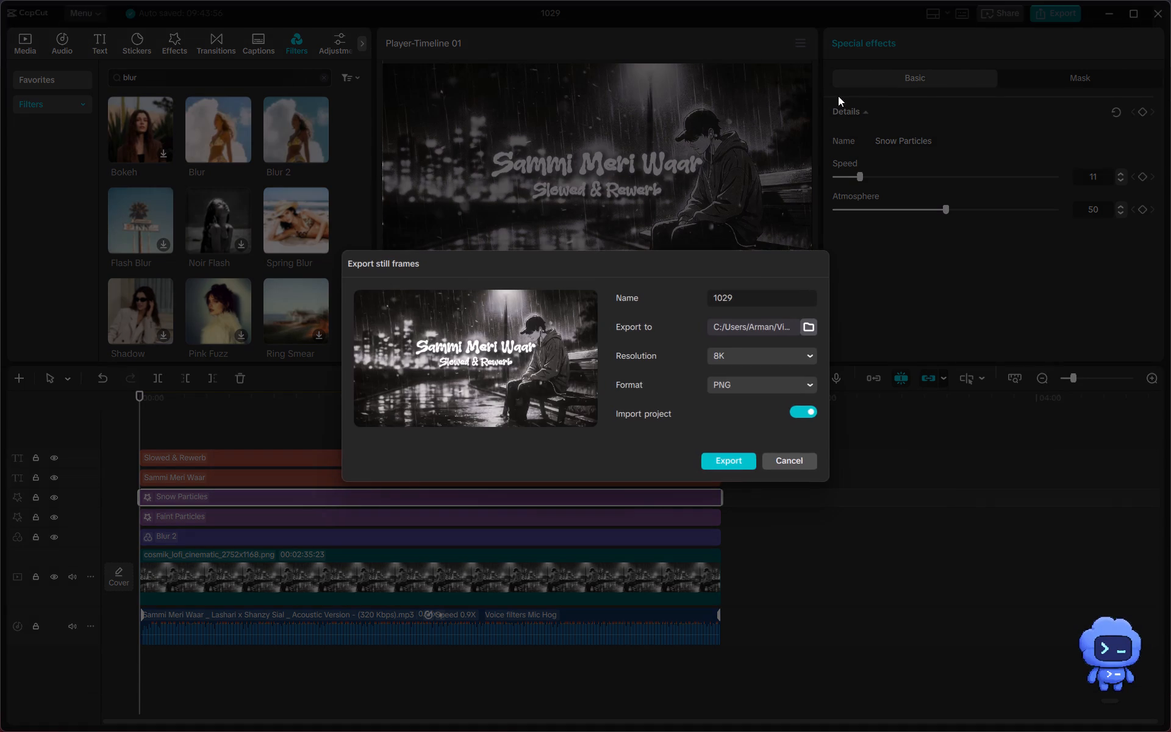
{"action": "left_click", "coordinate": [747, 296]}
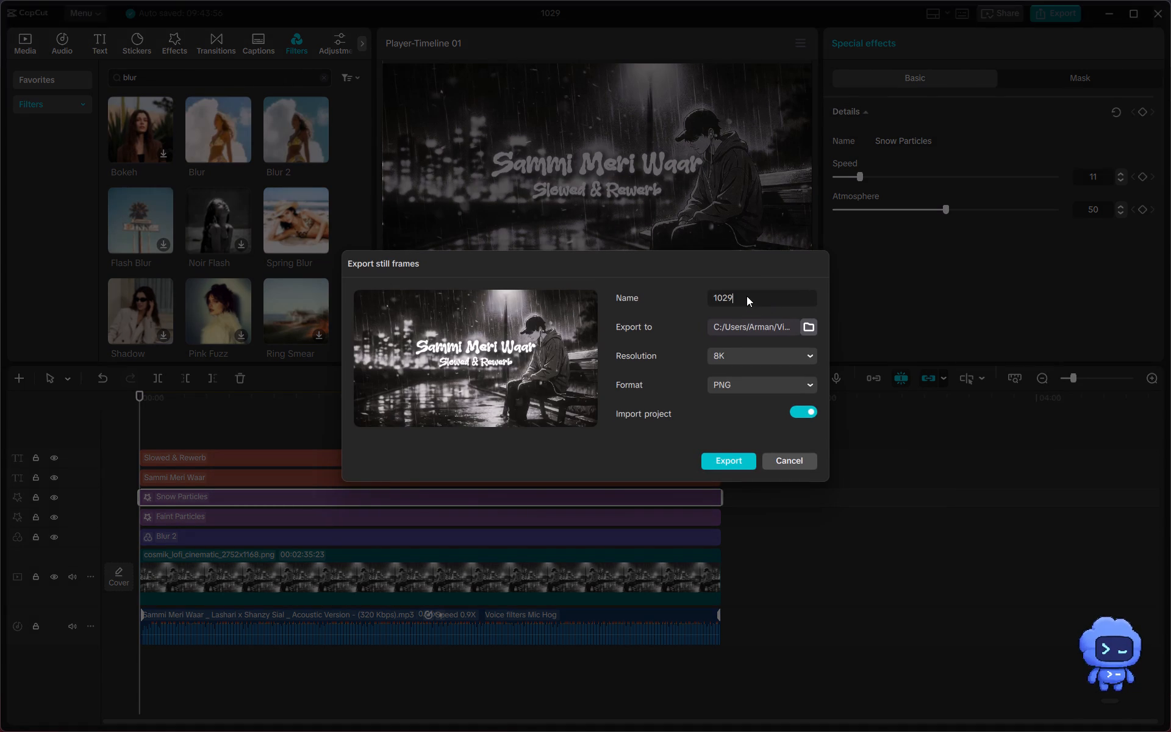
{"action": "key", "text": "BackSpace"}
{"action": "key", "text": "BackSpace"}
{"action": "key", "text": "BackSpace"}
{"action": "key", "text": "BackSpace"}
{"action": "key", "text": "BackSpace"}
{"action": "key", "text": "BackSpace"}
{"action": "key", "text": "BackSpace"}
{"action": "key", "text": "BackSpace"}
{"action": "key", "text": "BackSpace"}
{"action": "type", "text": "sammi_thumbnail"}
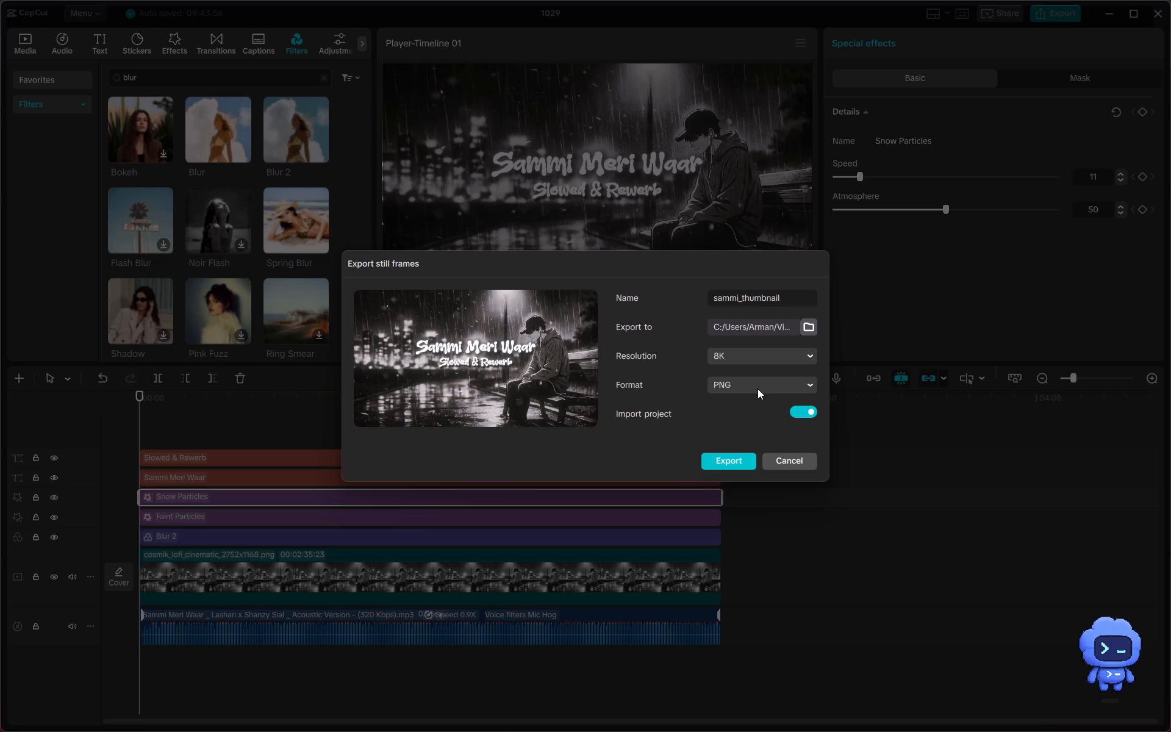
Choose the angrej folder inside podcast as the destination and export the still frame as an 8K PNG.
{"action": "left_click", "coordinate": [806, 326]}
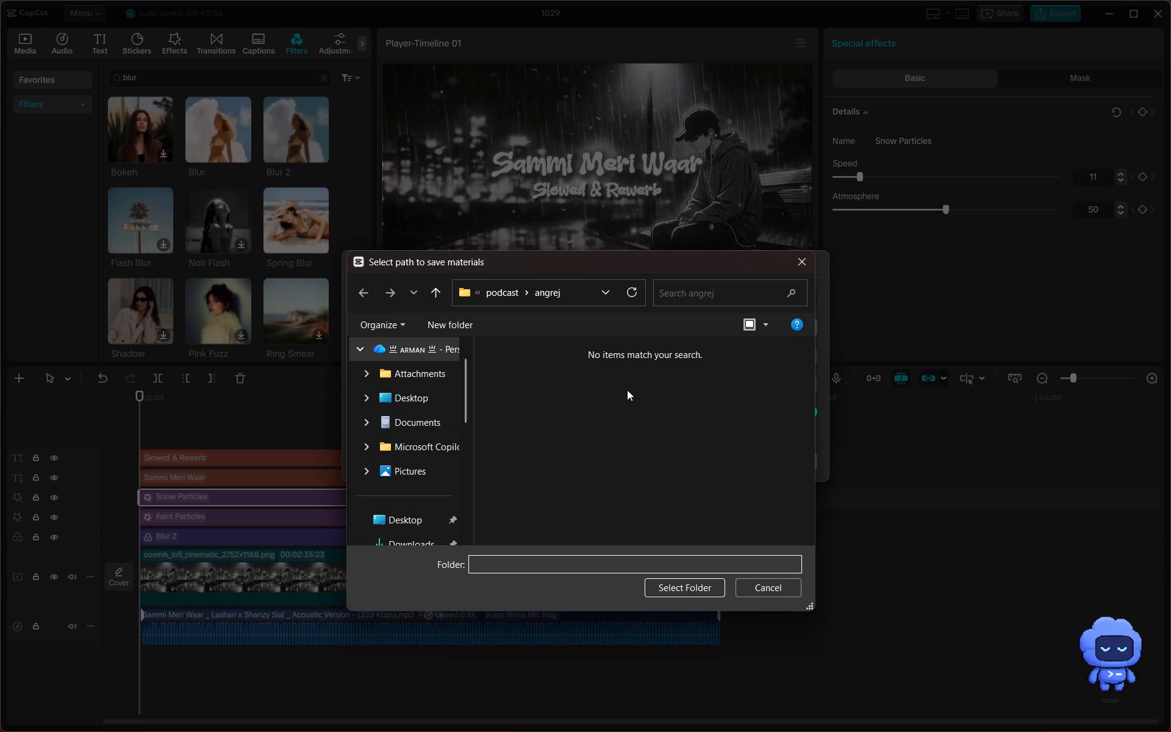
{"action": "left_click", "coordinate": [511, 288]}
{"action": "left_click", "coordinate": [531, 390]}
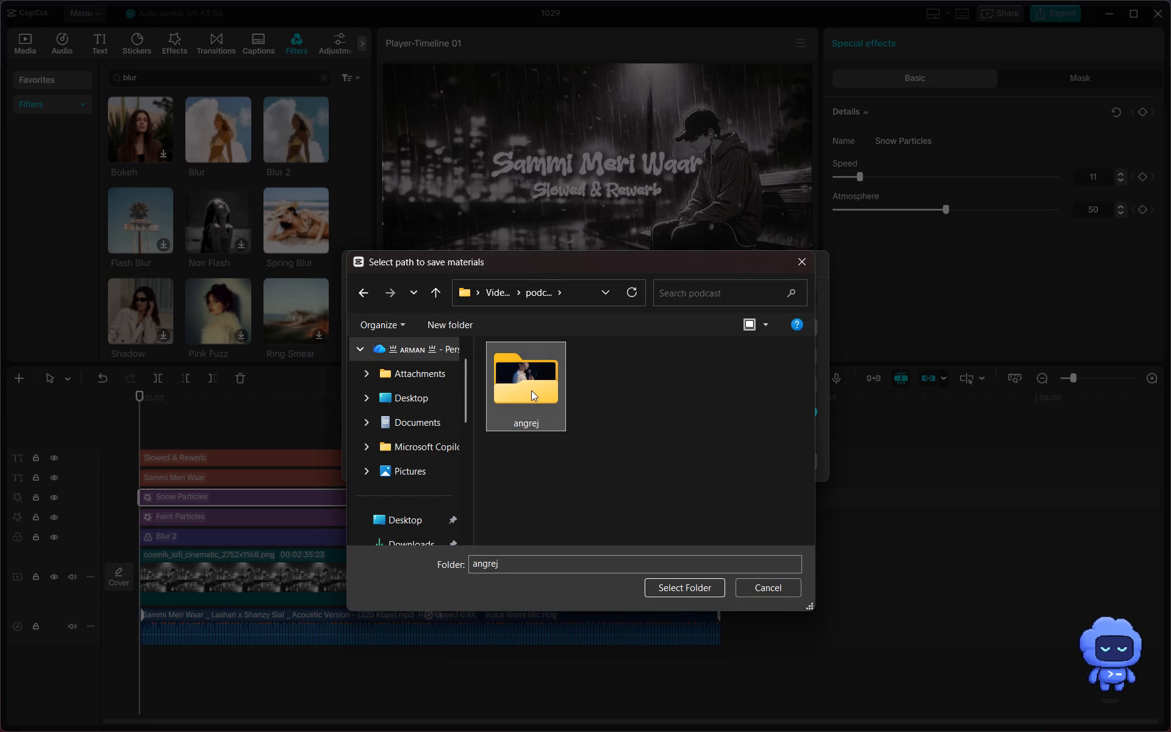
{"action": "left_click", "coordinate": [598, 384]}
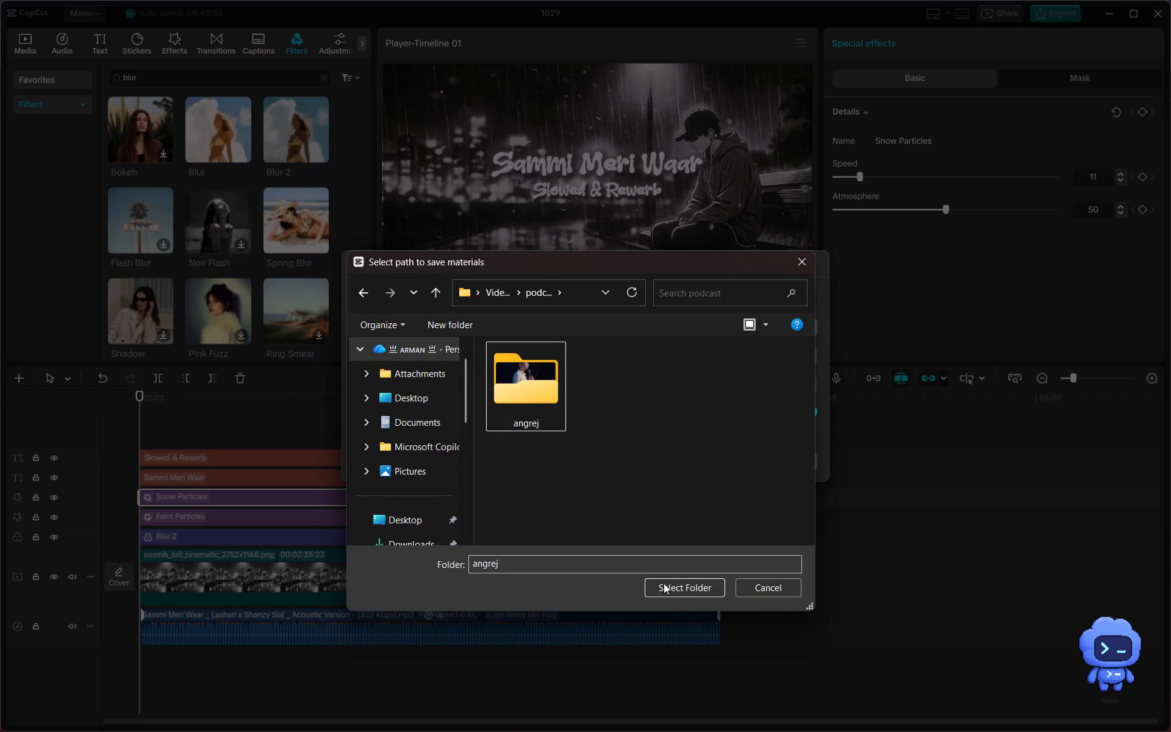
{"action": "left_click", "coordinate": [670, 584]}
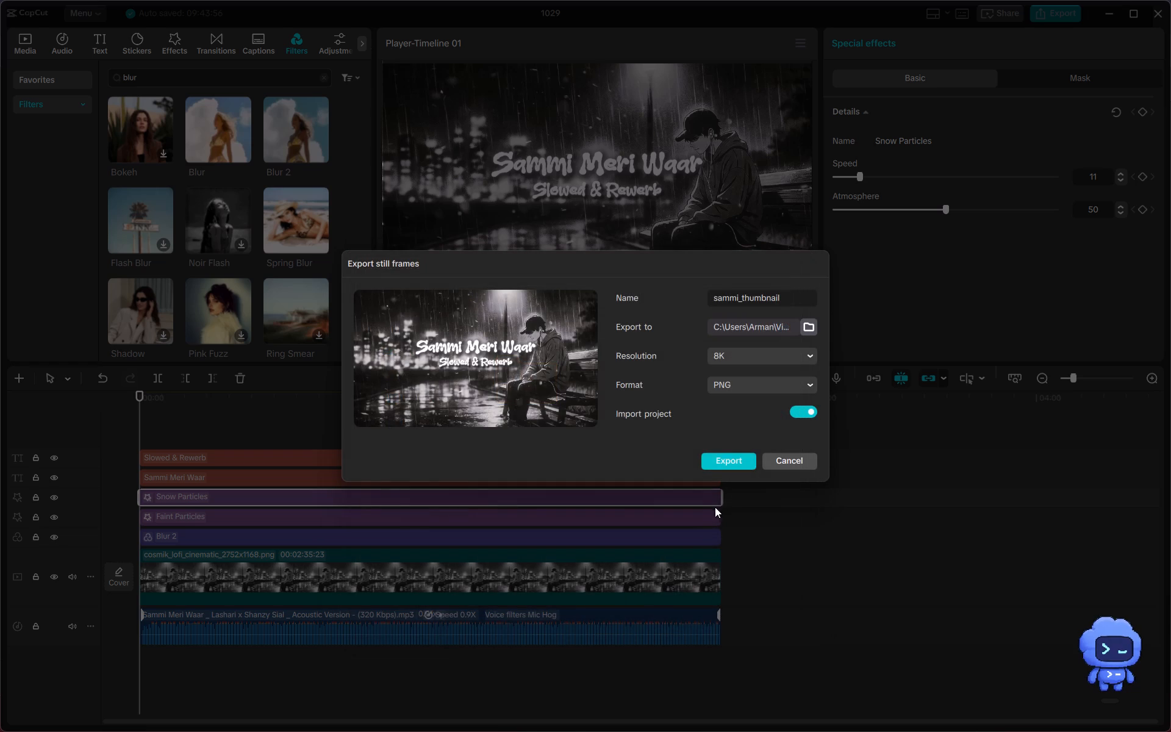
{"action": "left_click", "coordinate": [740, 454]}
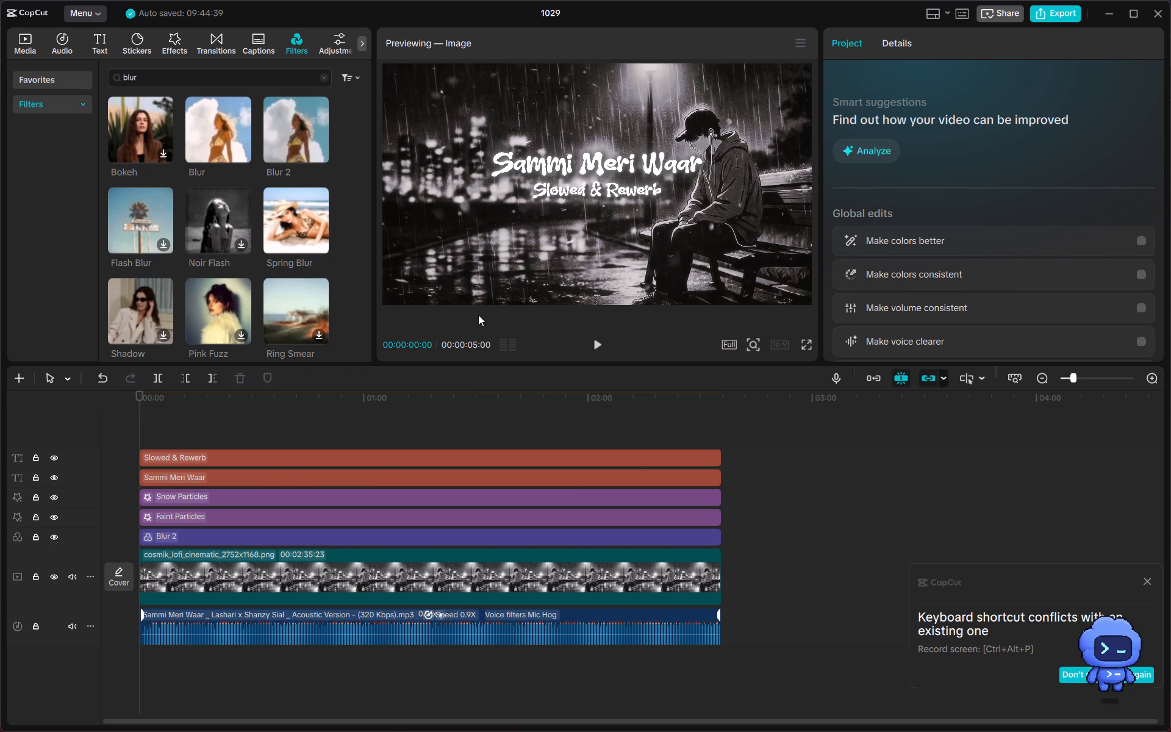
Set up a video export of the timeline and name it sammi_video.
{"action": "left_click", "coordinate": [1061, 14]}
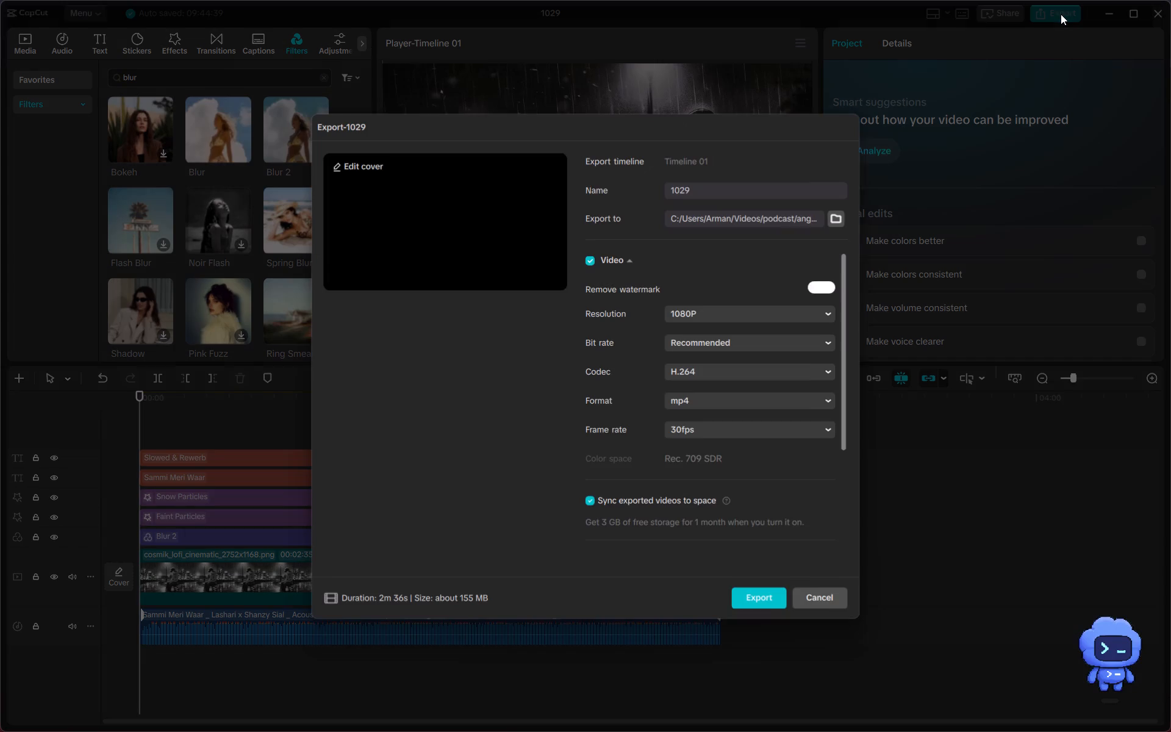
{"action": "left_click", "coordinate": [720, 185]}
{"action": "key", "text": "BackSpace"}
{"action": "key", "text": "BackSpace"}
{"action": "key", "text": "BackSpace"}
{"action": "key", "text": "BackSpace"}
{"action": "key", "text": "BackSpace"}
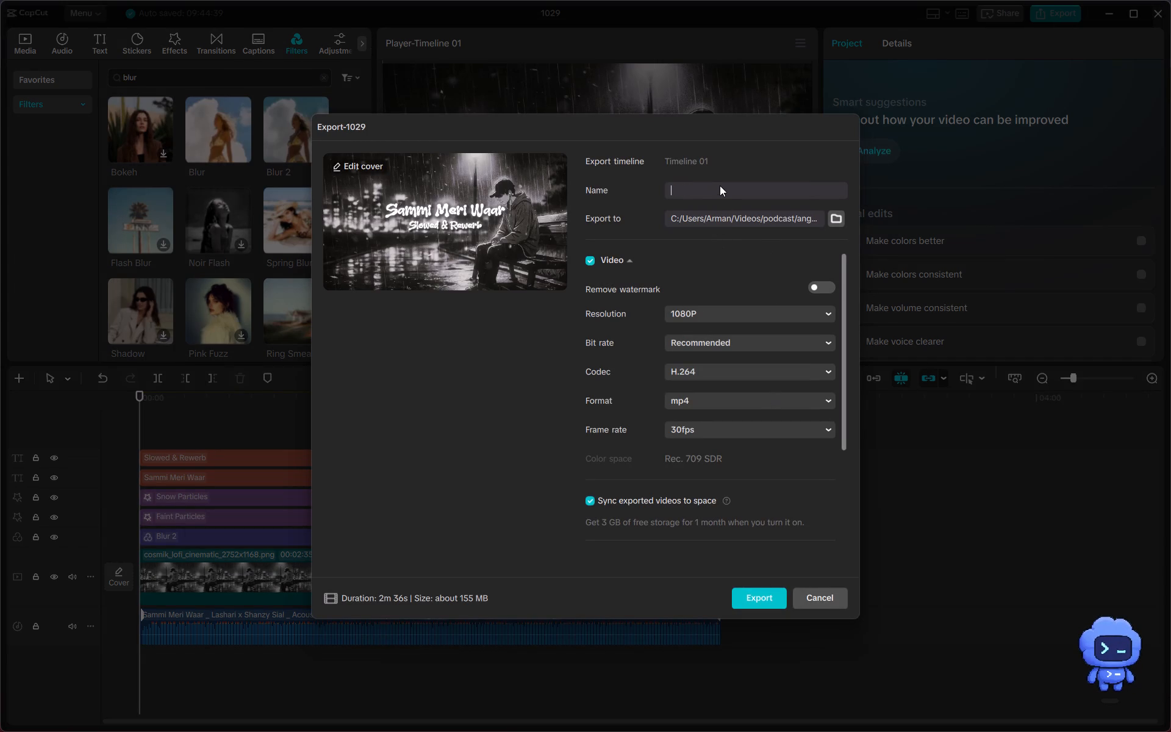
{"action": "type", "text": "sammi"}
{"action": "key", "text": "space"}
{"action": "key", "text": "BackSpace"}
{"action": "key", "text": "shift+underscore"}
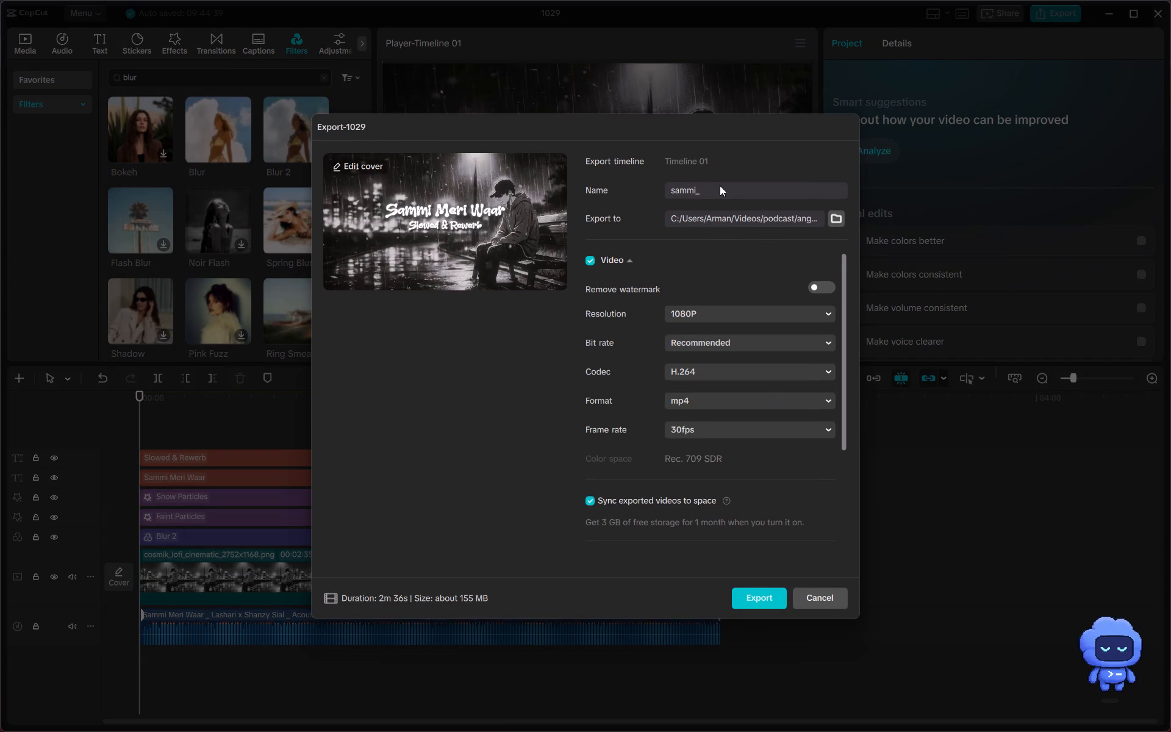
{"action": "type", "text": "video"}
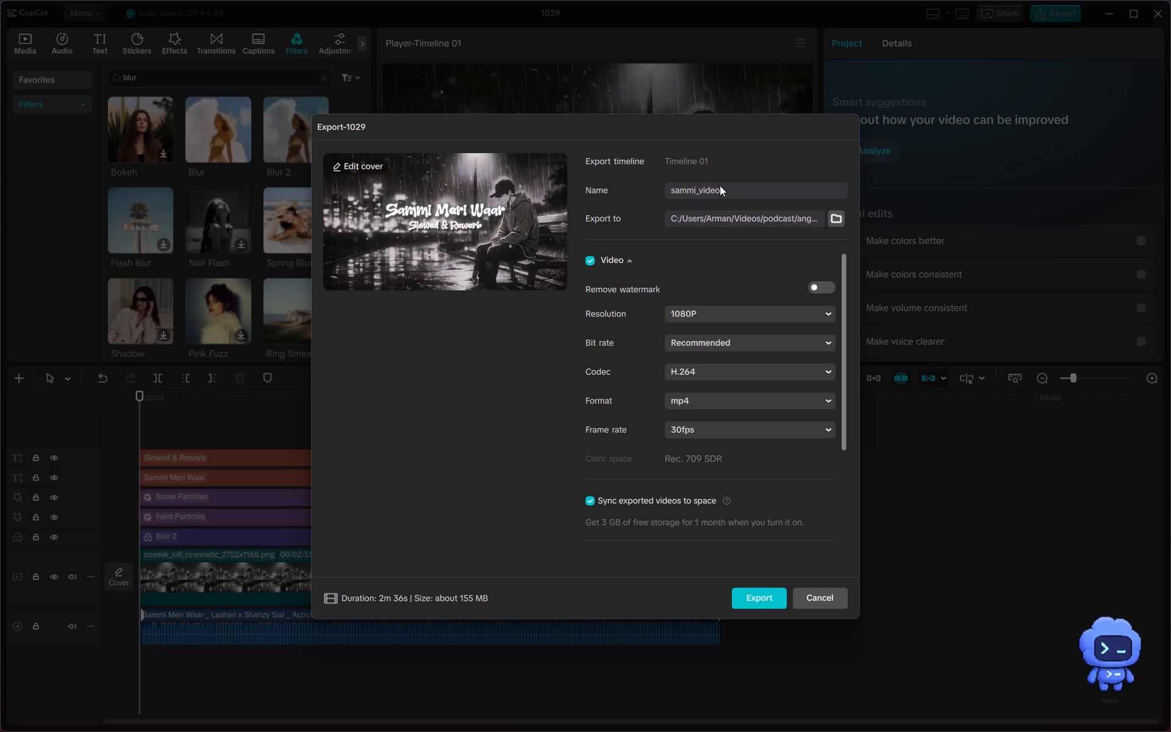
Choose the podcast folder in Videos as the destination and export the video as a 1080P, 30fps H.264 mp4.
{"action": "left_click", "coordinate": [835, 218]}
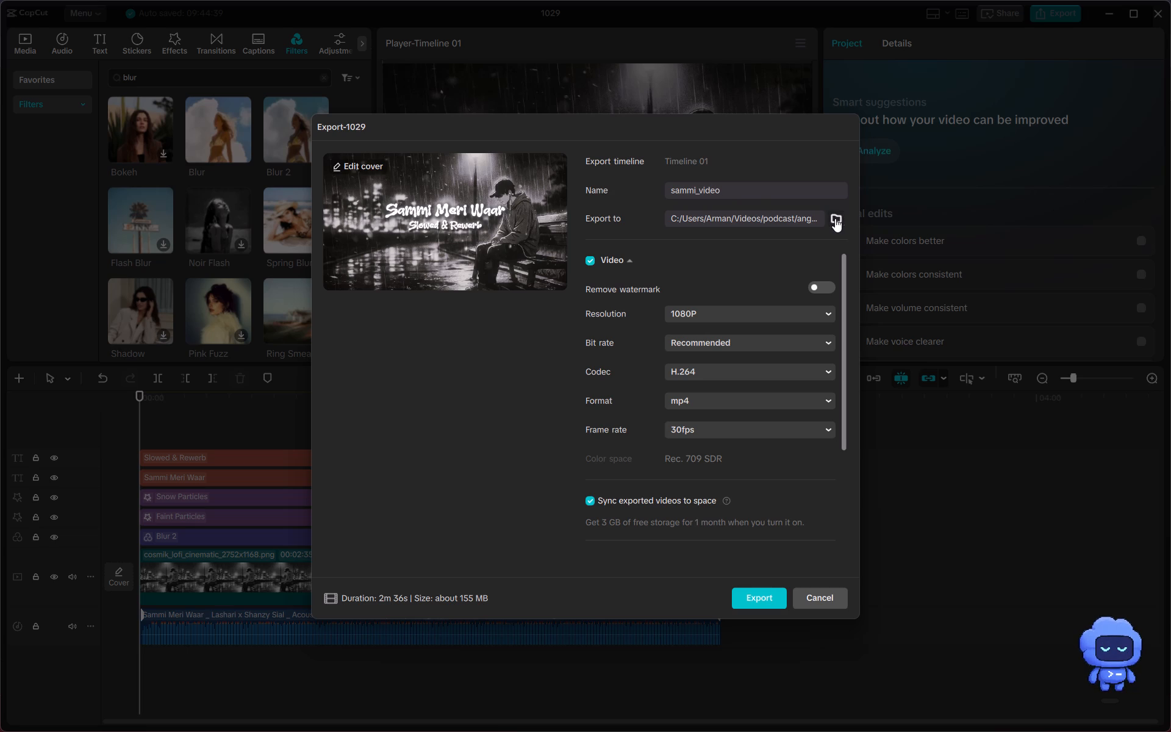
{"action": "left_click", "coordinate": [476, 154]}
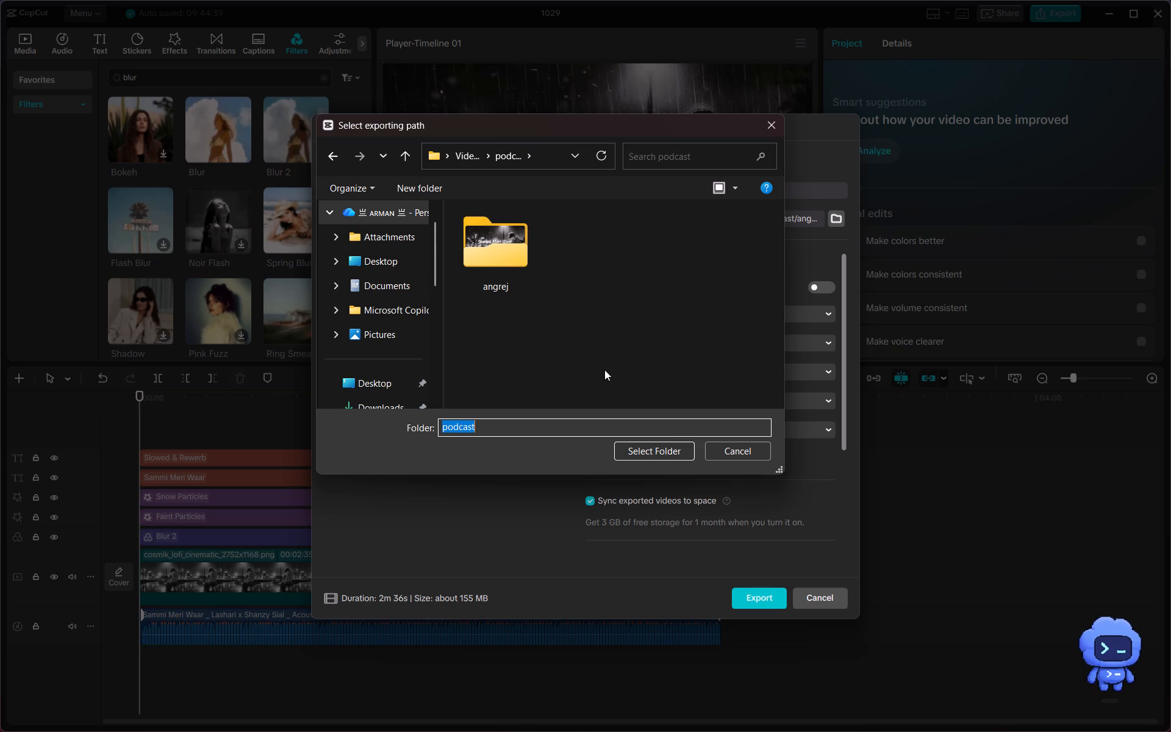
{"action": "left_click", "coordinate": [545, 431]}
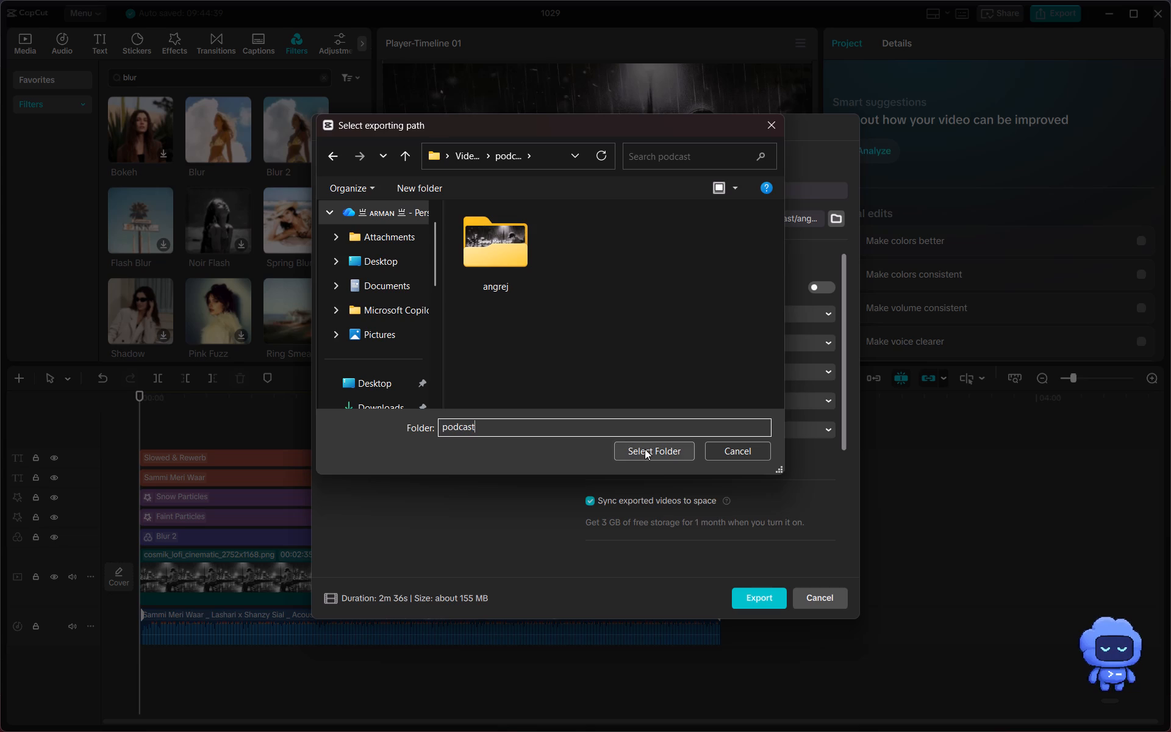
{"action": "left_click", "coordinate": [645, 449]}
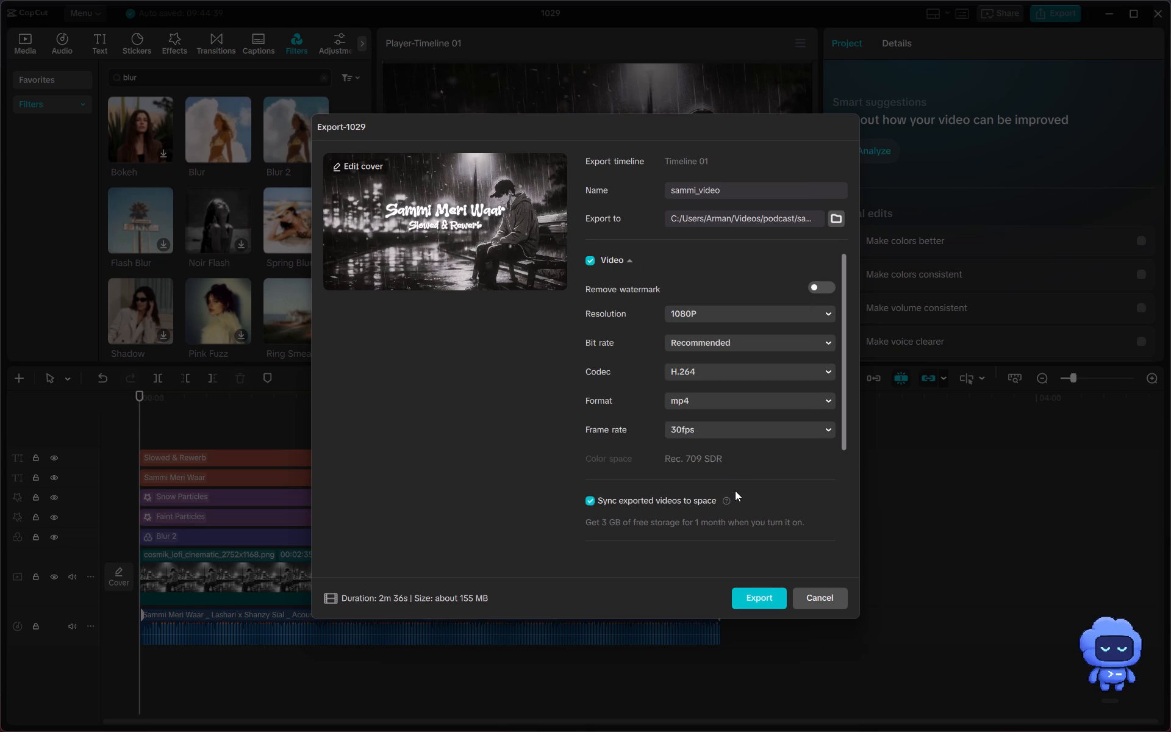
{"action": "left_click", "coordinate": [751, 596]}
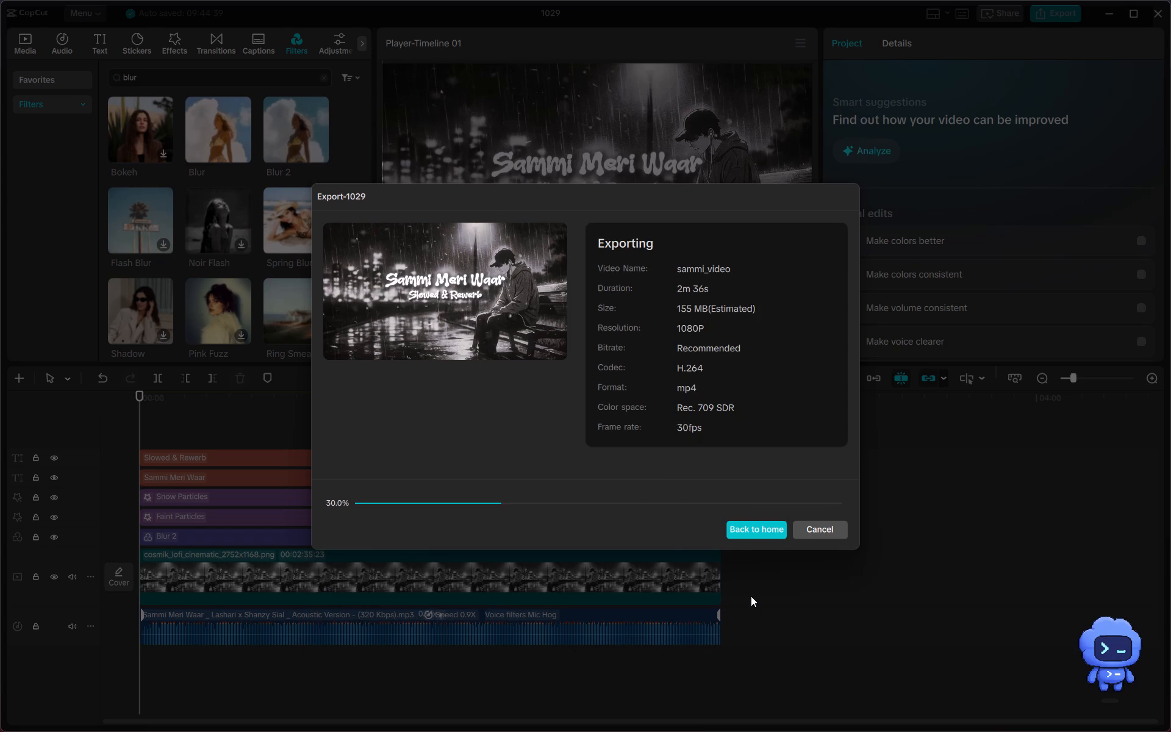
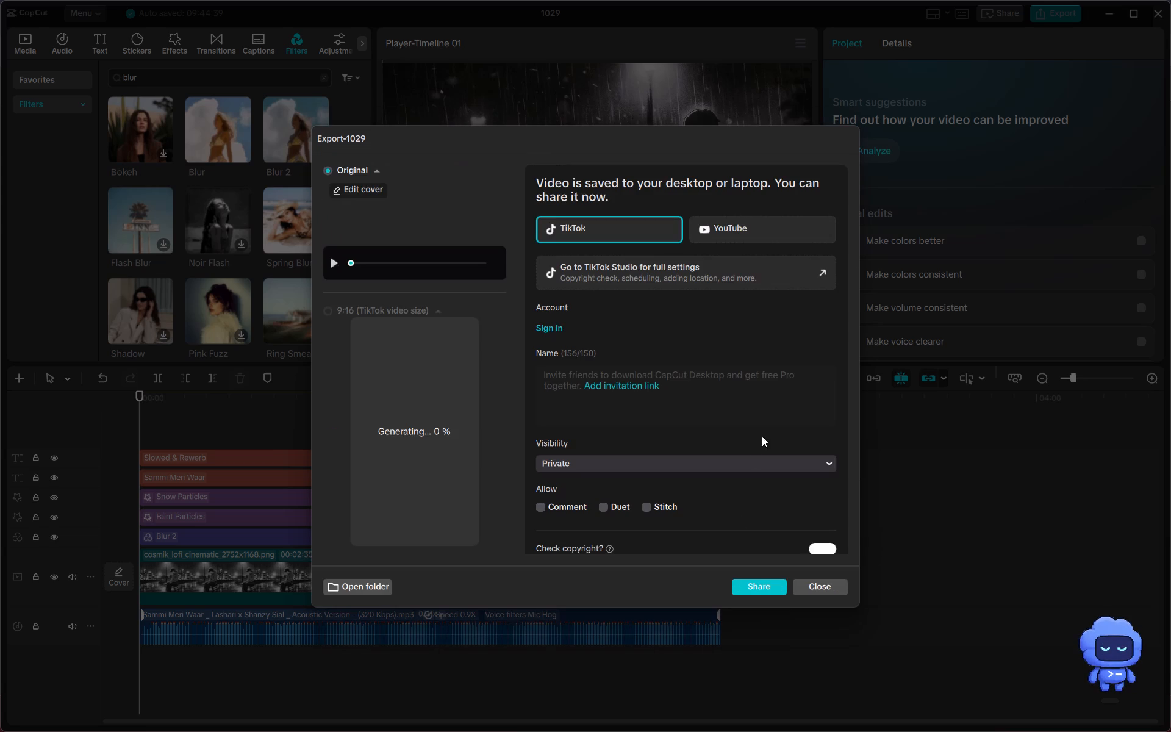
Close the finished video export window without sharing the video, returning to the editing timeline.
{"action": "left_click", "coordinate": [825, 587]}
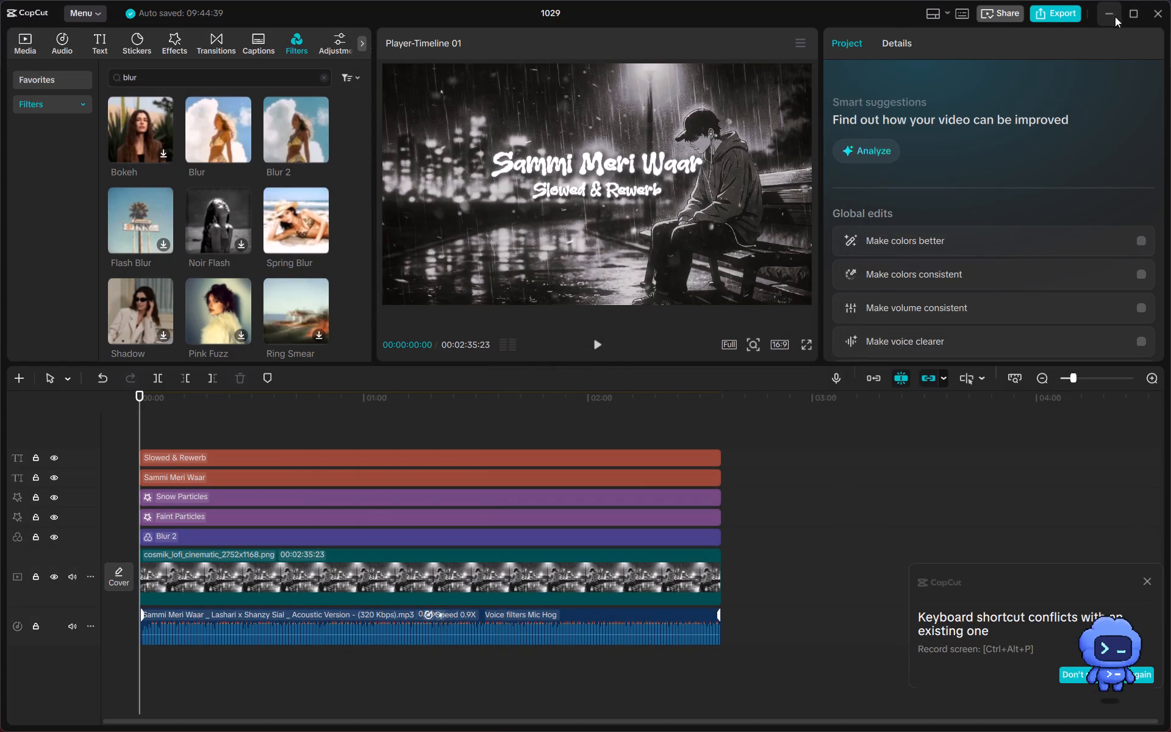